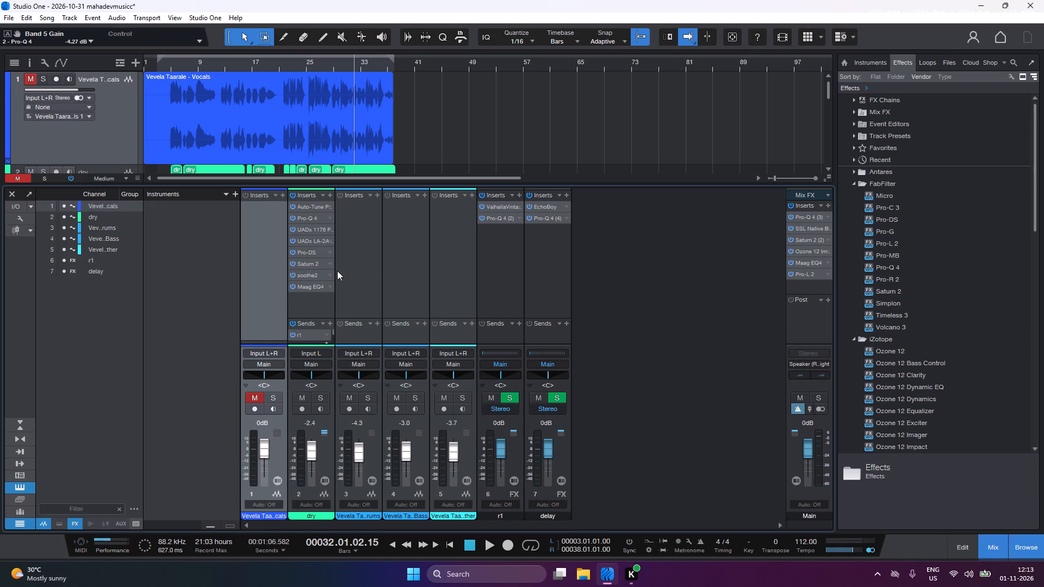
Play the song from the loop start and set band 3 of soothe2 on the dry channel to 2.9 kHz and 7.6 dB sensitivity.
{"action": "type", "text": "1"}
{"action": "key", "text": "space"}
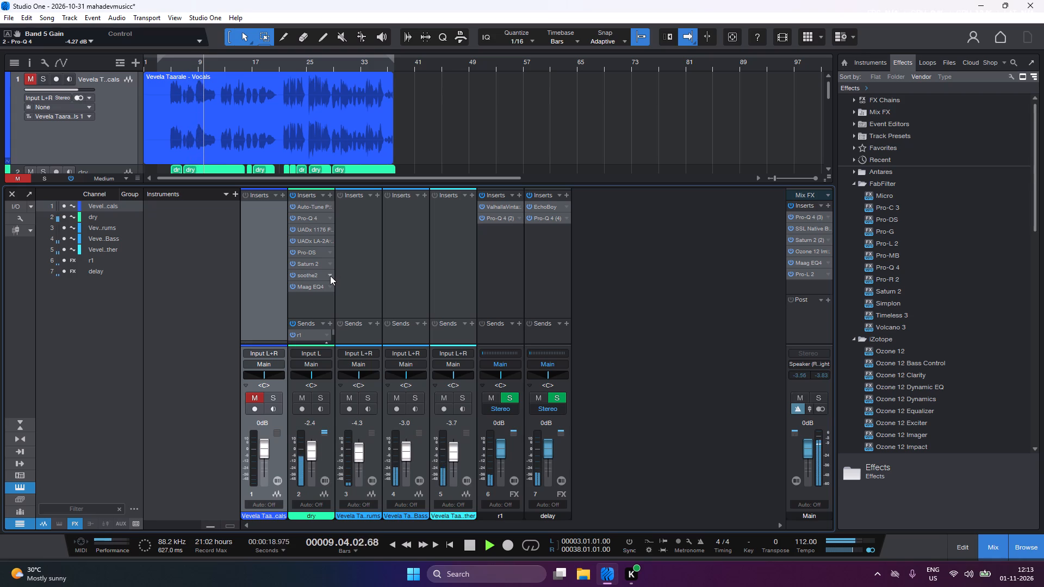
{"action": "left_click", "coordinate": [330, 274]}
{"action": "left_click", "coordinate": [340, 288]}
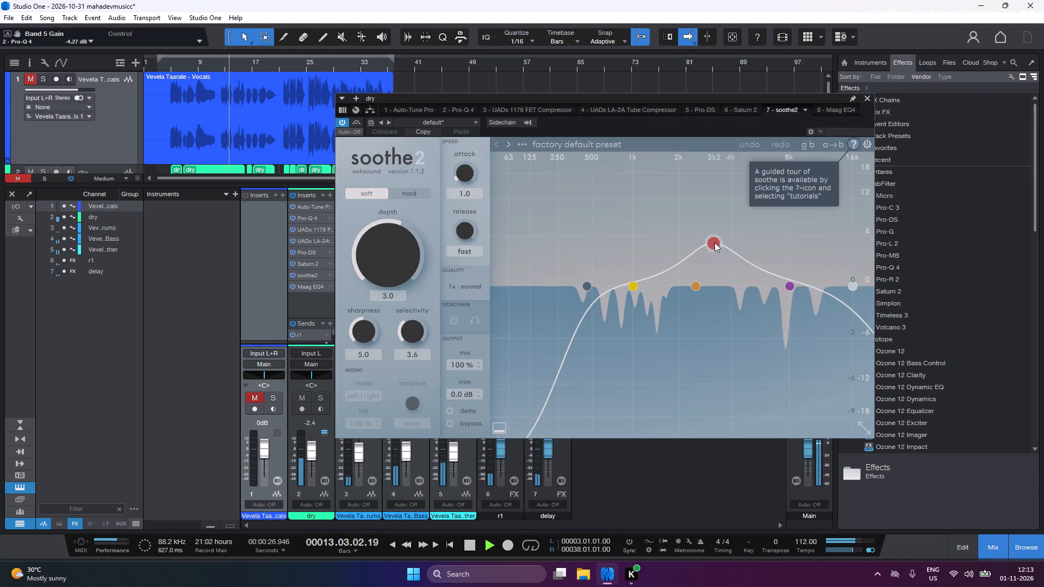
{"action": "left_click_drag", "start_coordinate": [714, 240], "coordinate": [708, 223]}
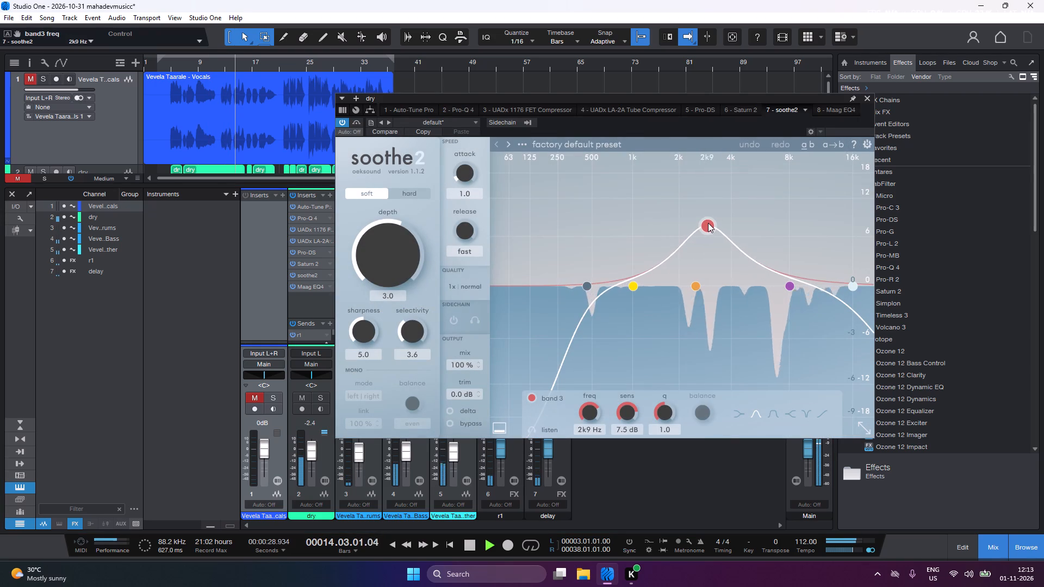
{"action": "left_click_drag", "start_coordinate": [708, 223], "coordinate": [706, 223]}
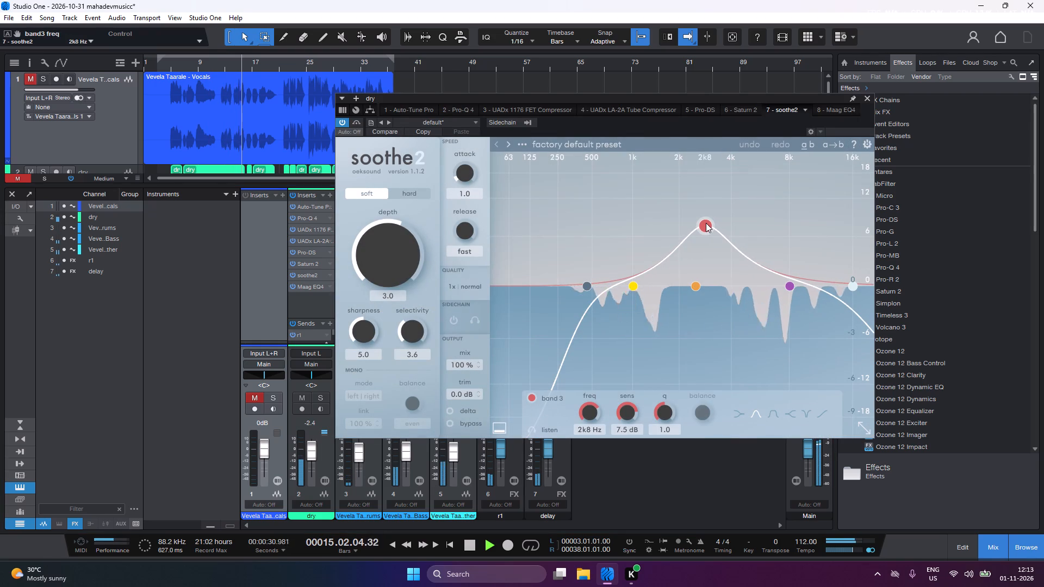
{"action": "left_click_drag", "start_coordinate": [706, 223], "coordinate": [707, 222]}
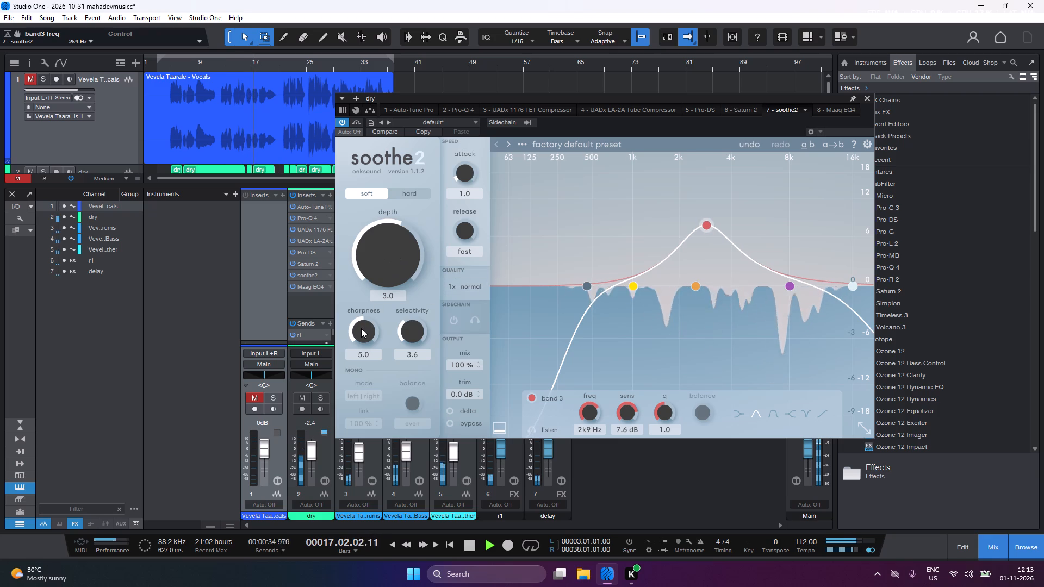
Set soothe2's sharpness to 5.6 and its depth to 3.9 on the dry channel, and close the plug-in.
{"action": "left_click_drag", "start_coordinate": [361, 328], "coordinate": [355, 320]}
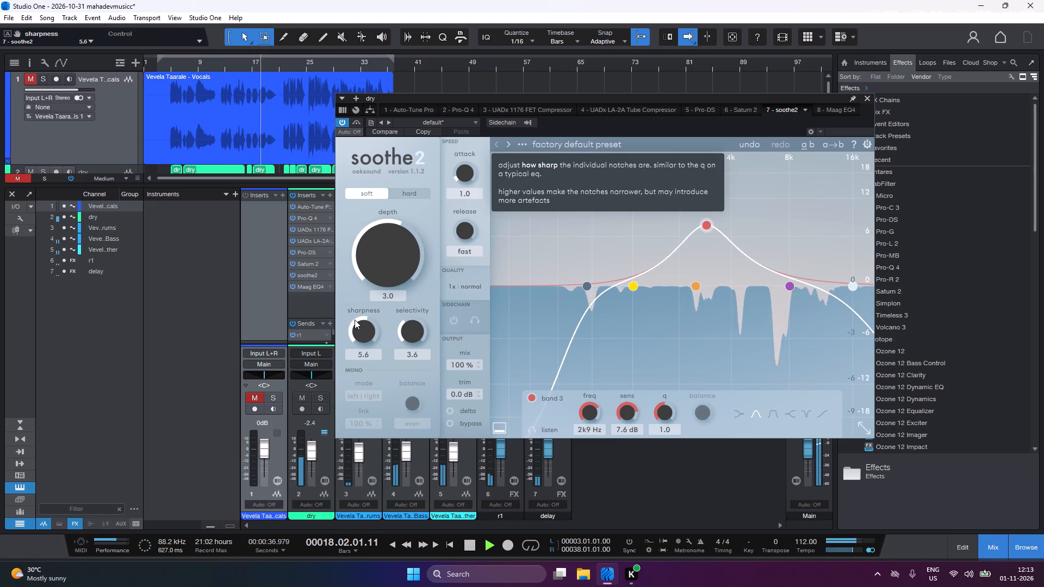
{"action": "left_click_drag", "start_coordinate": [355, 320], "coordinate": [355, 320]}
{"action": "left_click", "coordinate": [399, 259]}
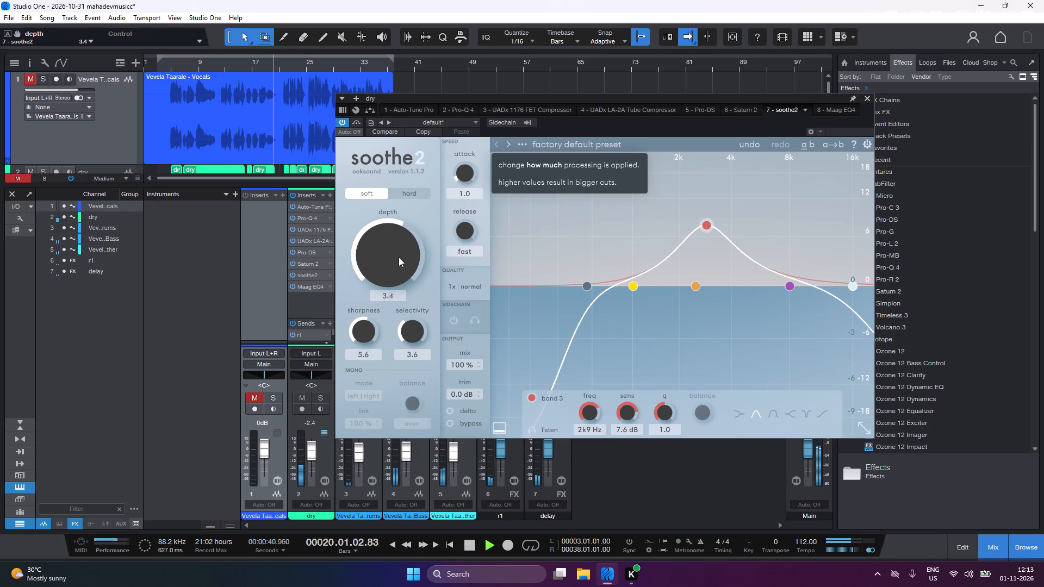
{"action": "left_click", "coordinate": [867, 101]}
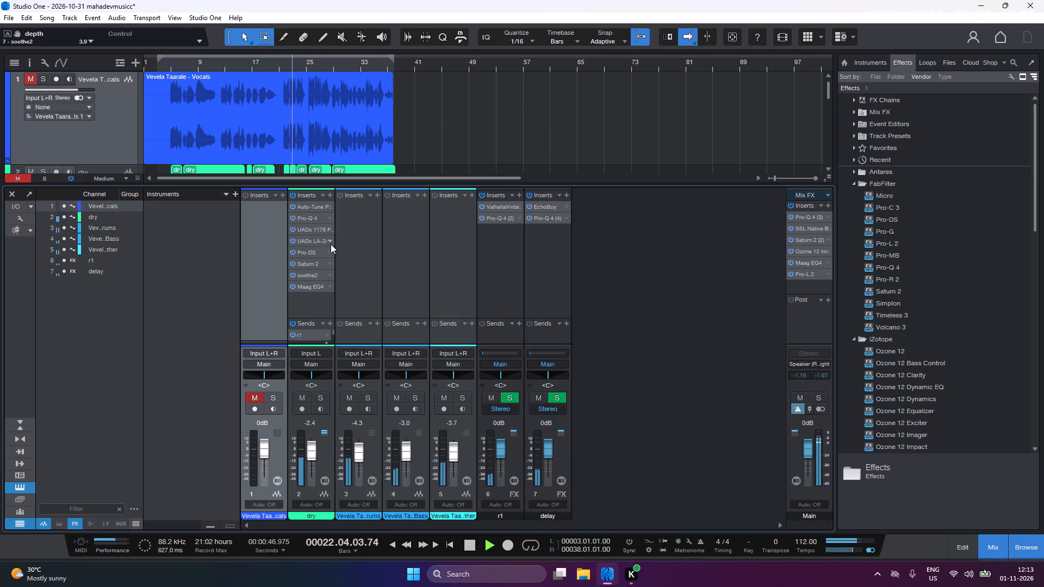
Set the peak reduction of the dry channel's UADx LA-2A compressor to 22 and close the plug-in.
{"action": "left_click", "coordinate": [330, 245]}
{"action": "left_click", "coordinate": [338, 259]}
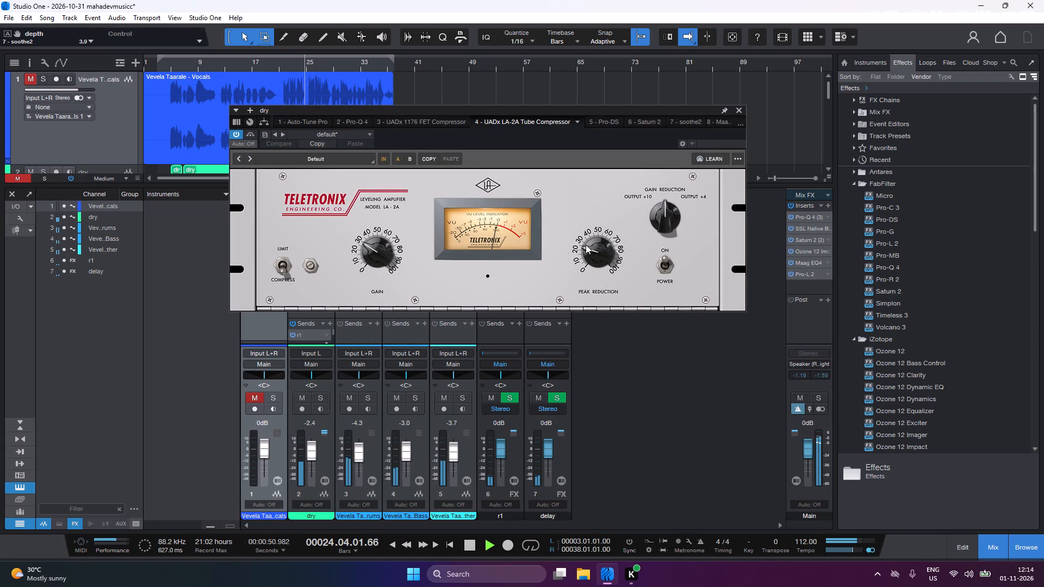
{"action": "left_click", "coordinate": [591, 245]}
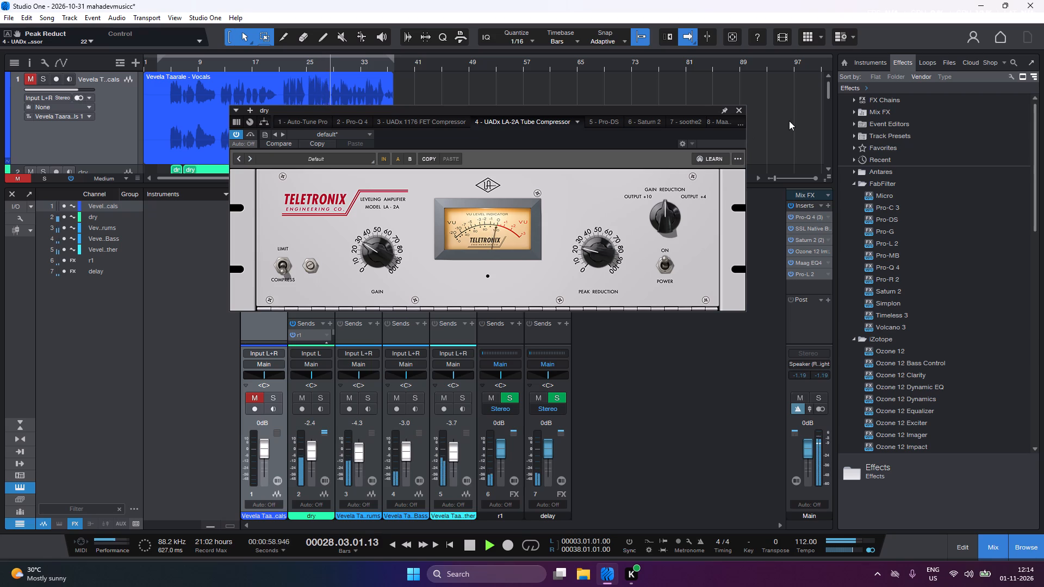
{"action": "left_click", "coordinate": [741, 112]}
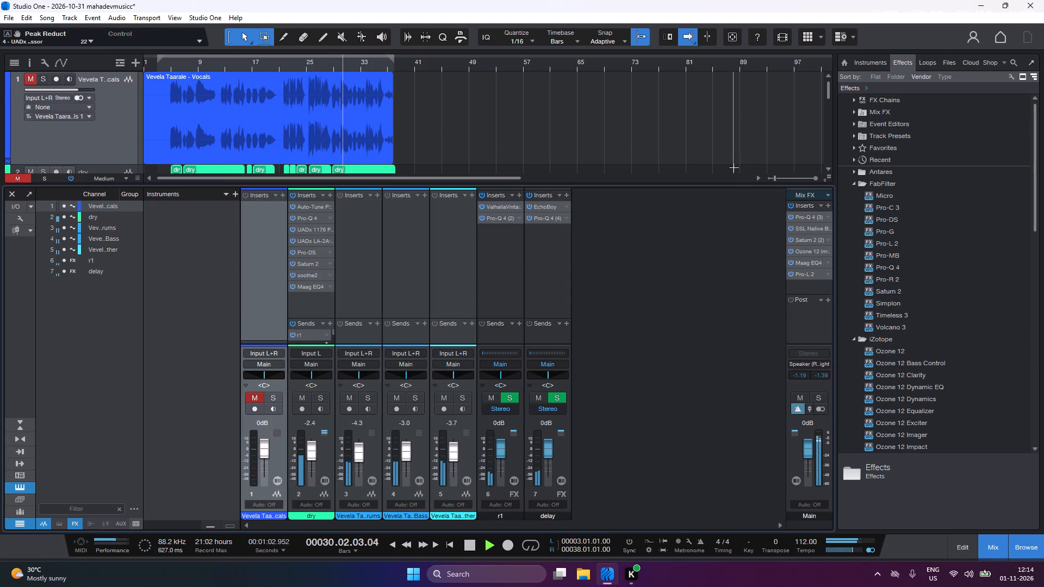
Check the limiting and loudness in Pro-L 2 on the Main output during playback.
{"action": "left_click", "coordinate": [828, 276]}
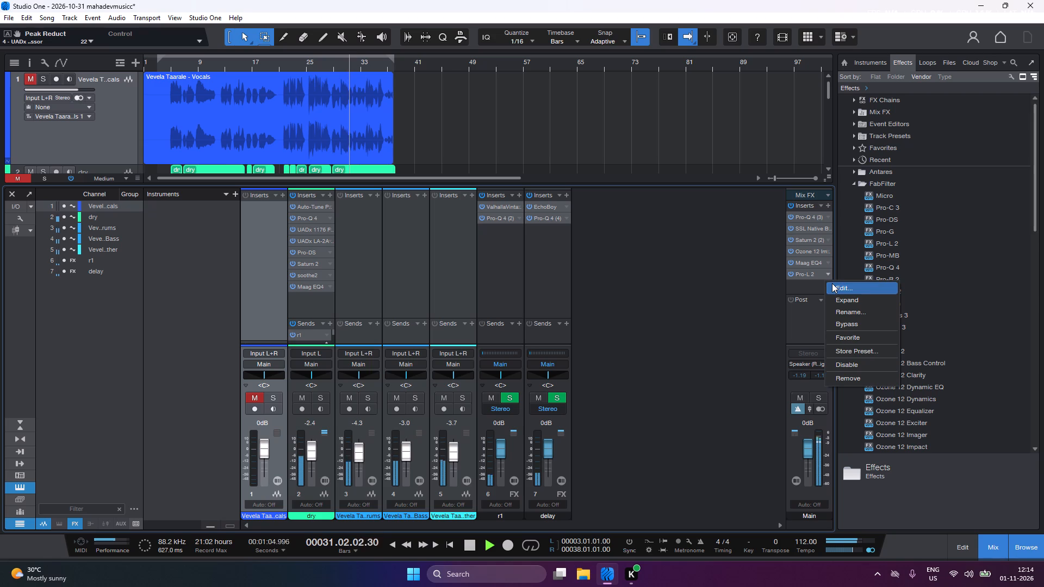
{"action": "left_click", "coordinate": [832, 283]}
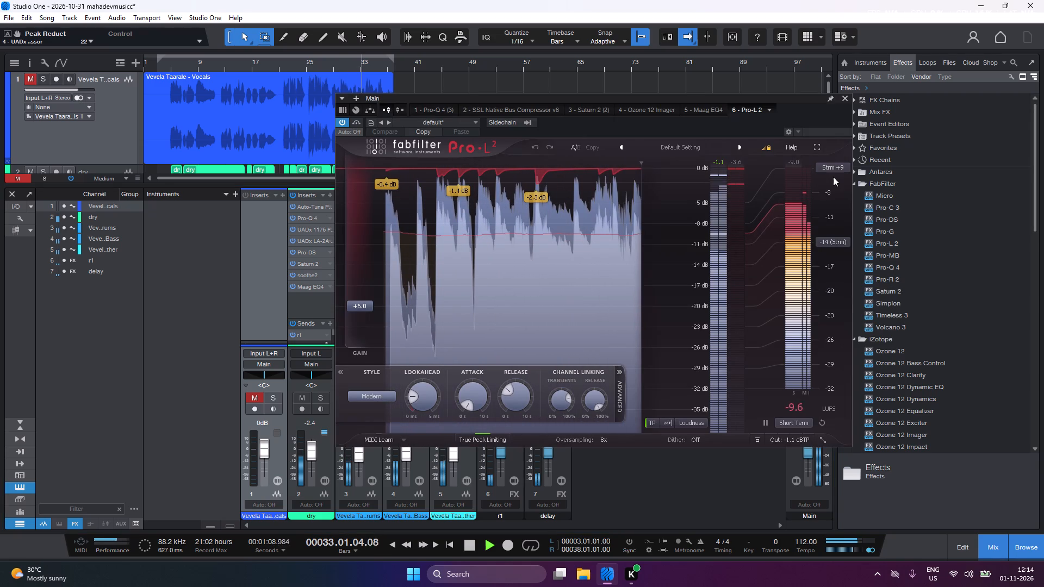
{"action": "left_click", "coordinate": [843, 99]}
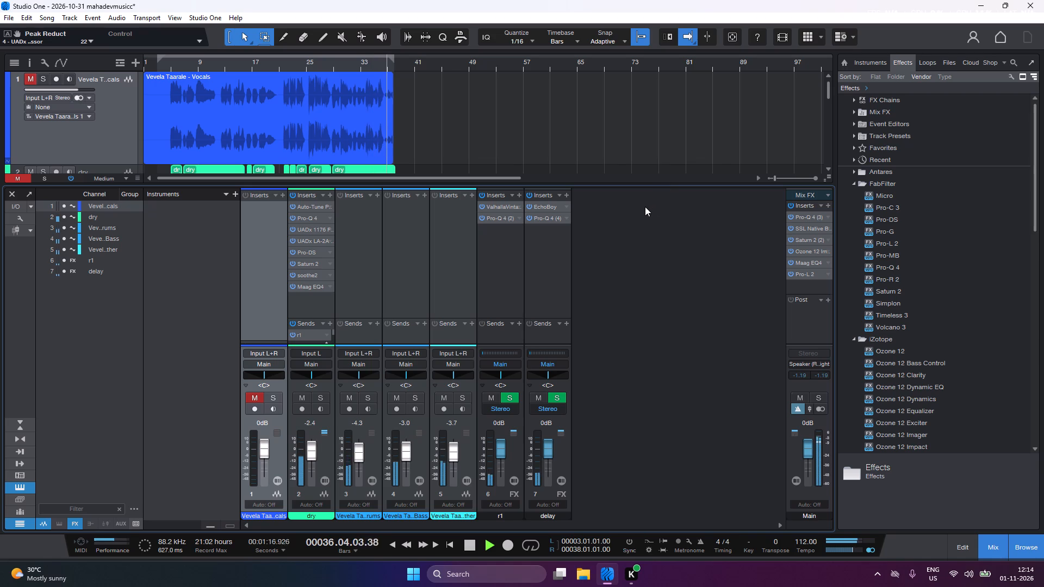
Restart playback from the loop start and add a fade-out of about 4.6 s to the last clip on the dry track.
{"action": "key", "text": "1"}
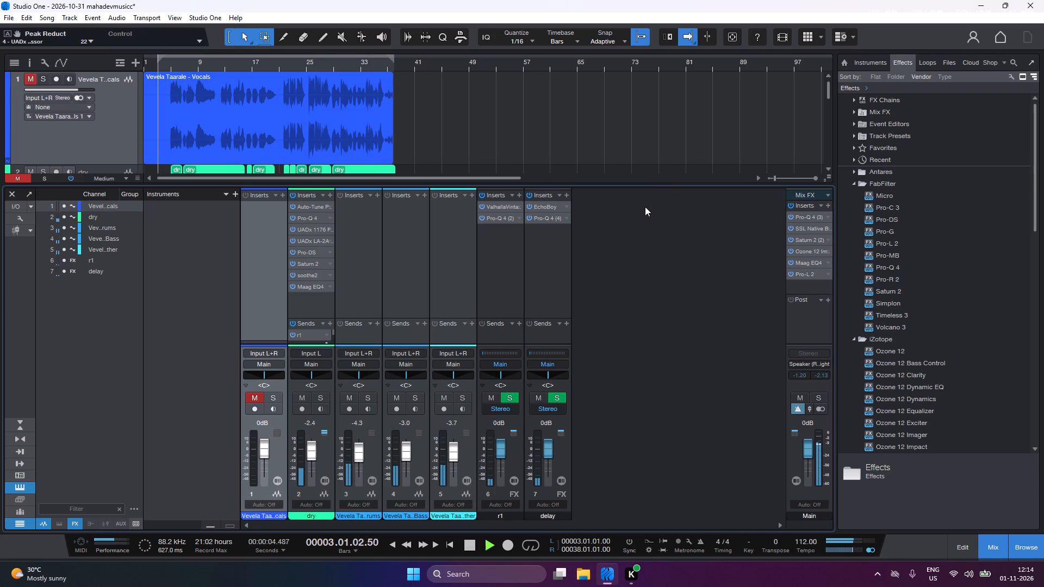
{"action": "scroll", "coordinate": [476, 96], "scroll_direction": "down", "scroll_amount": 2}
{"action": "scroll", "coordinate": [476, 96], "scroll_direction": "up", "scroll_amount": 1}
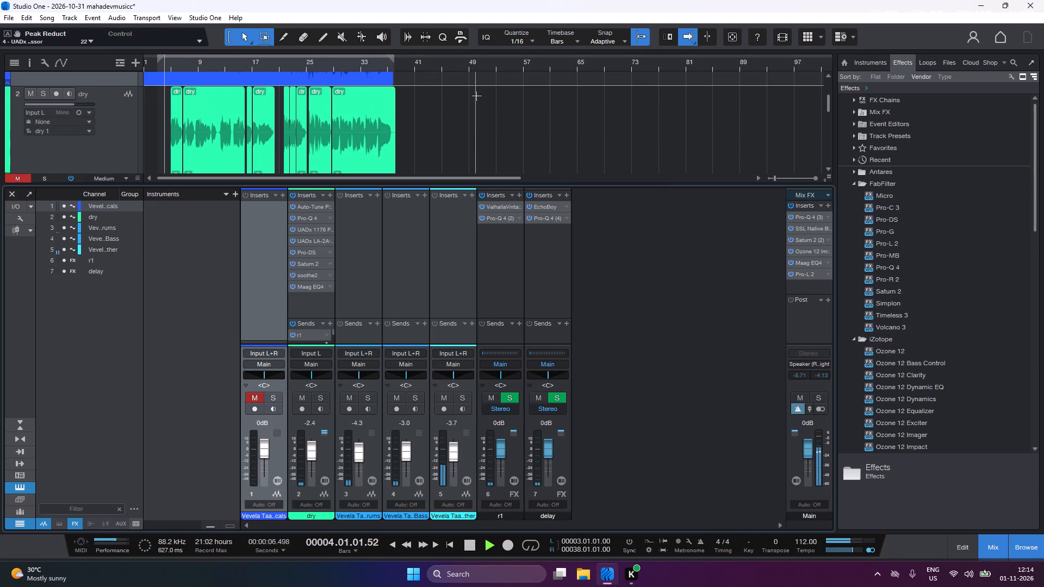
{"action": "scroll", "coordinate": [476, 96], "scroll_direction": "up", "scroll_amount": 1}
{"action": "left_click_drag", "start_coordinate": [391, 89], "coordinate": [376, 89]}
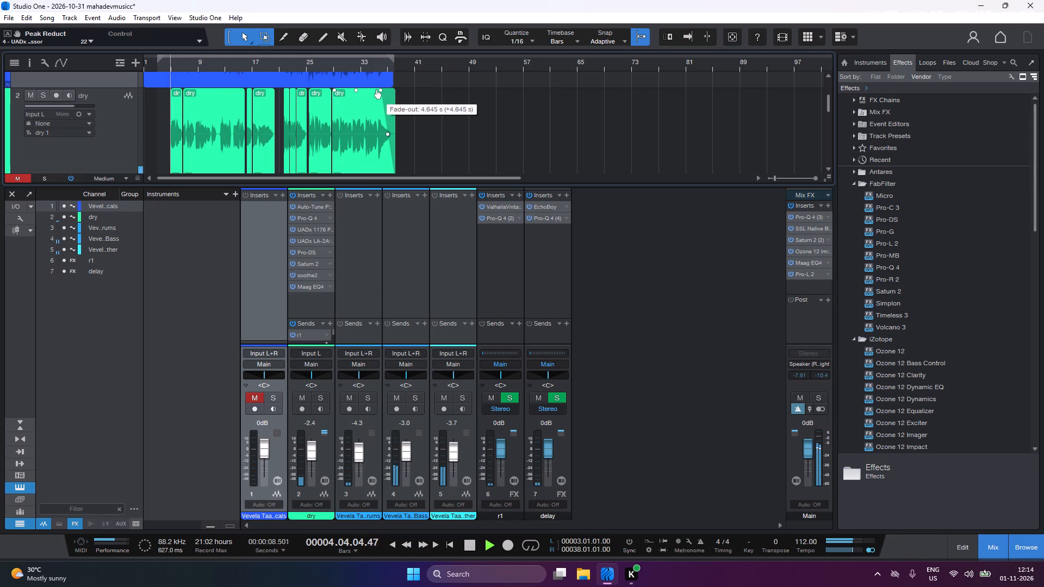
{"action": "left_click_drag", "start_coordinate": [376, 89], "coordinate": [375, 89]}
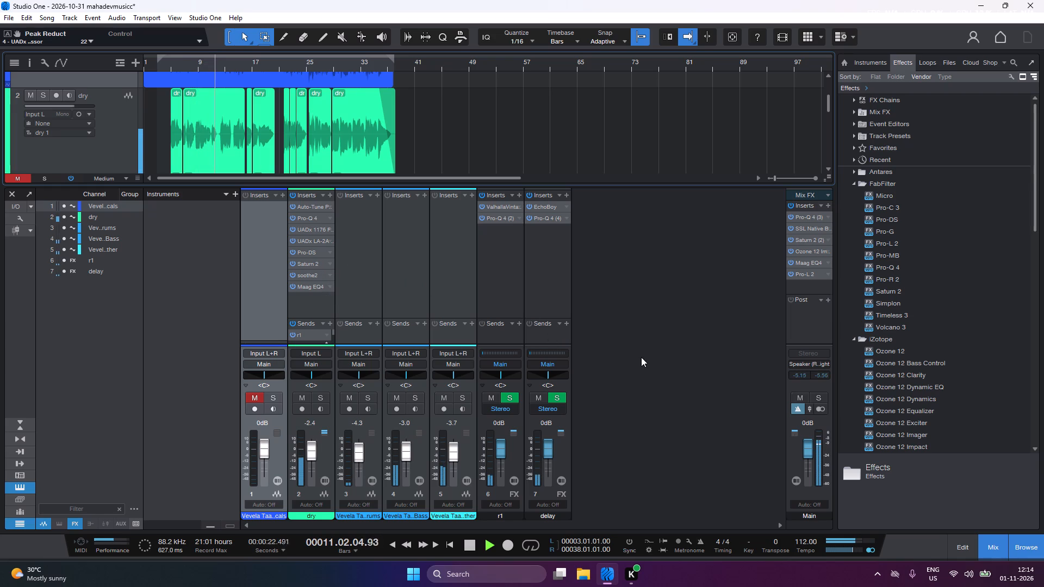
Find the S1 Imager Stereo effect, insert it at the end of the dry channel's chain, and narrow its width to 0.82.
{"action": "left_click", "coordinate": [1010, 66]}
{"action": "type", "text": "imag"}
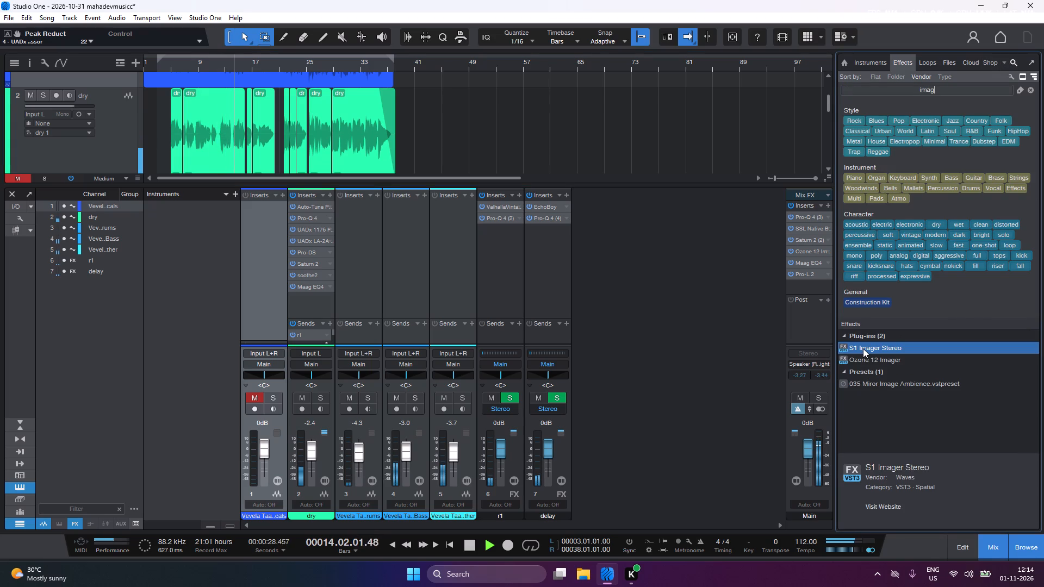
{"action": "left_click_drag", "start_coordinate": [863, 348], "coordinate": [377, 313]}
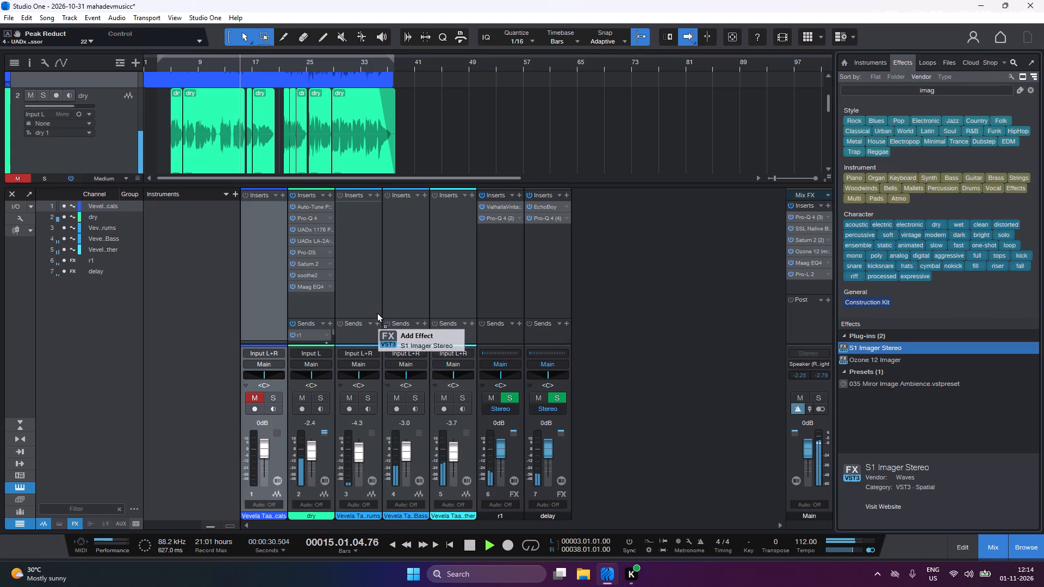
{"action": "left_click_drag", "start_coordinate": [377, 313], "coordinate": [319, 309]}
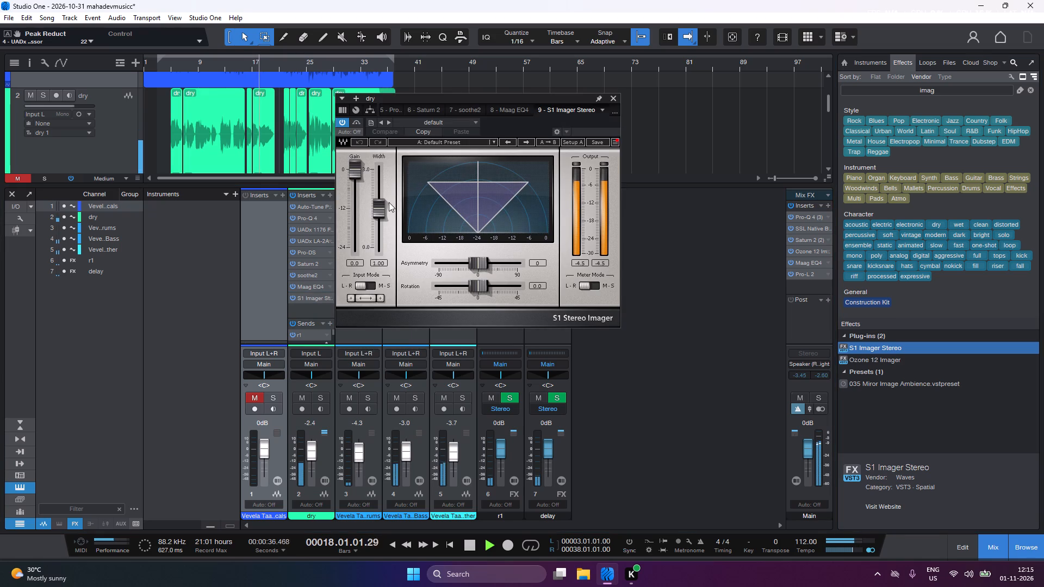
{"action": "left_click_drag", "start_coordinate": [381, 209], "coordinate": [381, 214]}
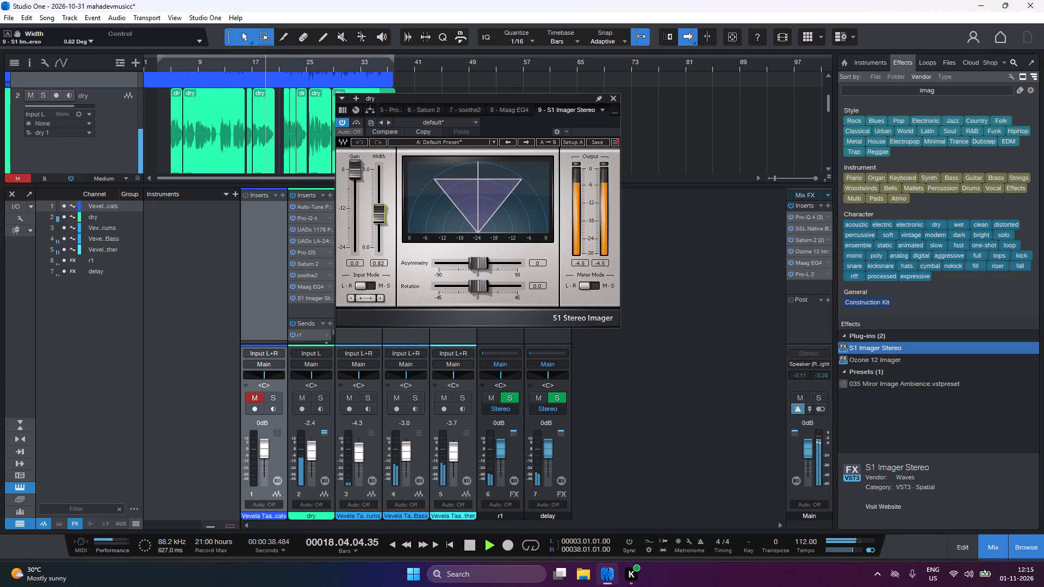
{"action": "left_click_drag", "start_coordinate": [381, 214], "coordinate": [382, 214]}
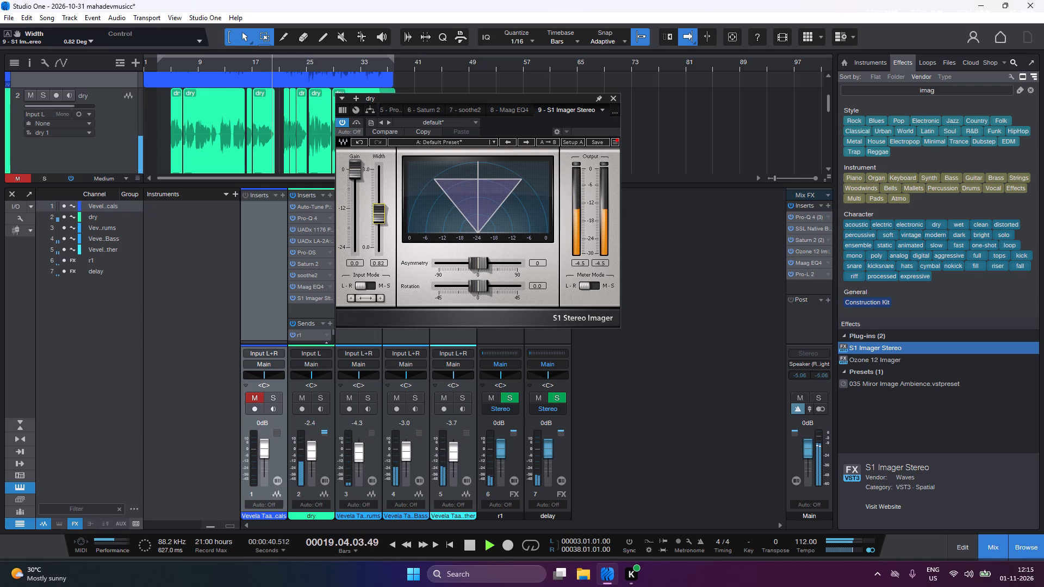
{"action": "left_click", "coordinate": [612, 97]}
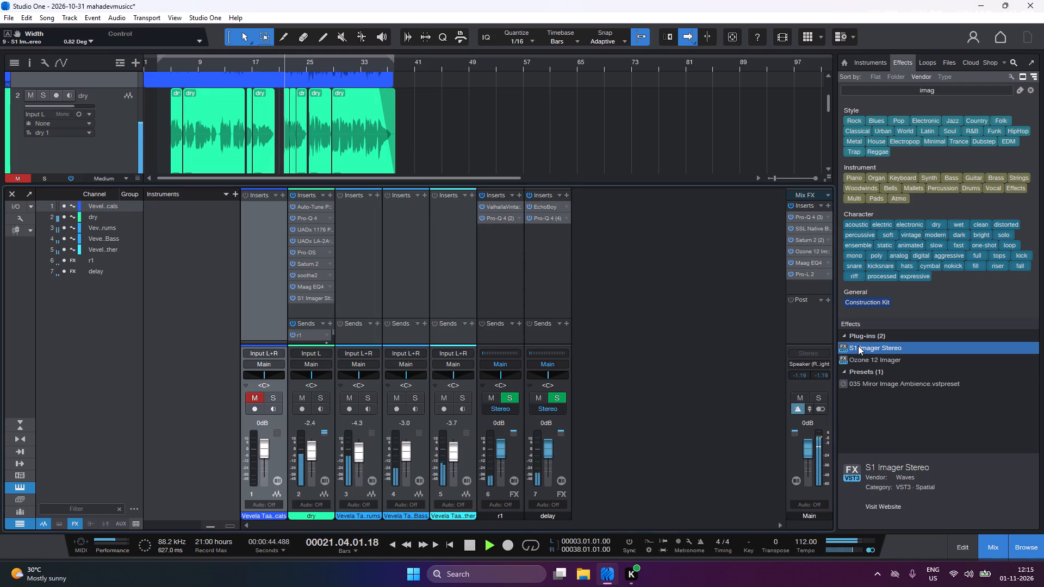
Insert S1 Imager Stereo on the Main output between Maag EQ4 and Pro-L 2 and widen it to 1.22.
{"action": "left_click_drag", "start_coordinate": [858, 346], "coordinate": [806, 266]}
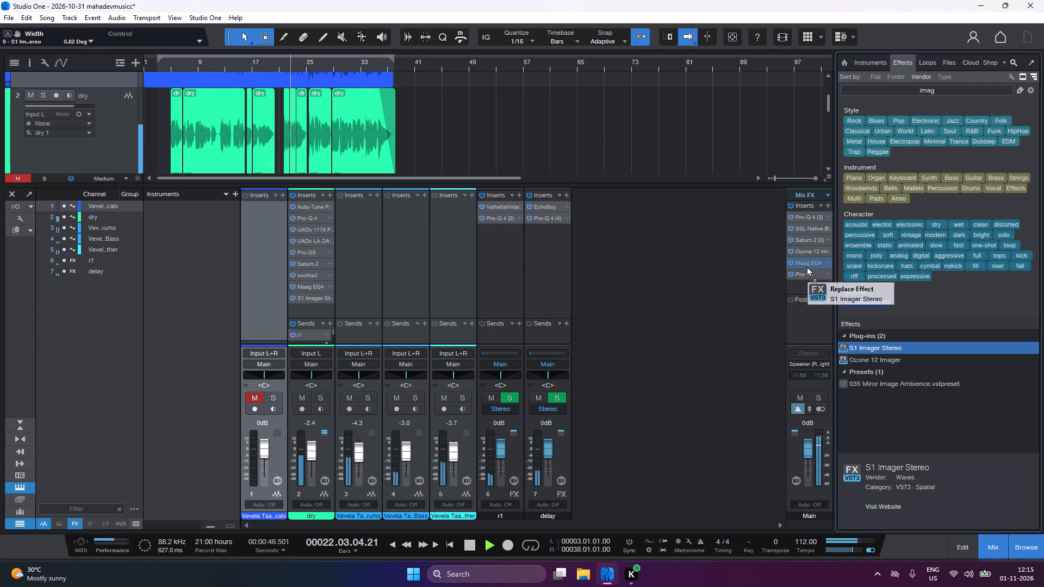
{"action": "left_click_drag", "start_coordinate": [806, 266], "coordinate": [805, 266]}
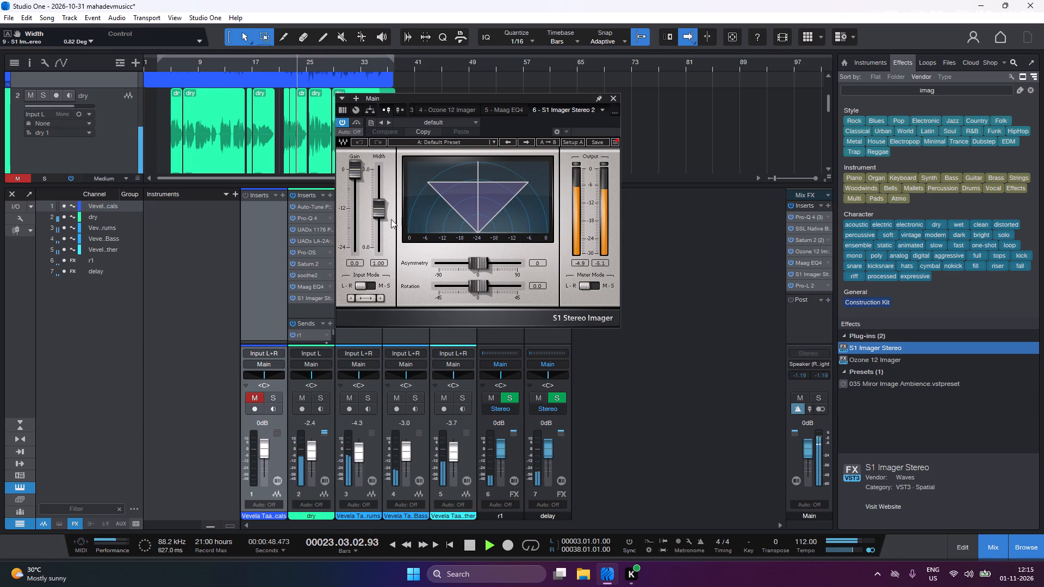
{"action": "left_click_drag", "start_coordinate": [380, 212], "coordinate": [380, 209]}
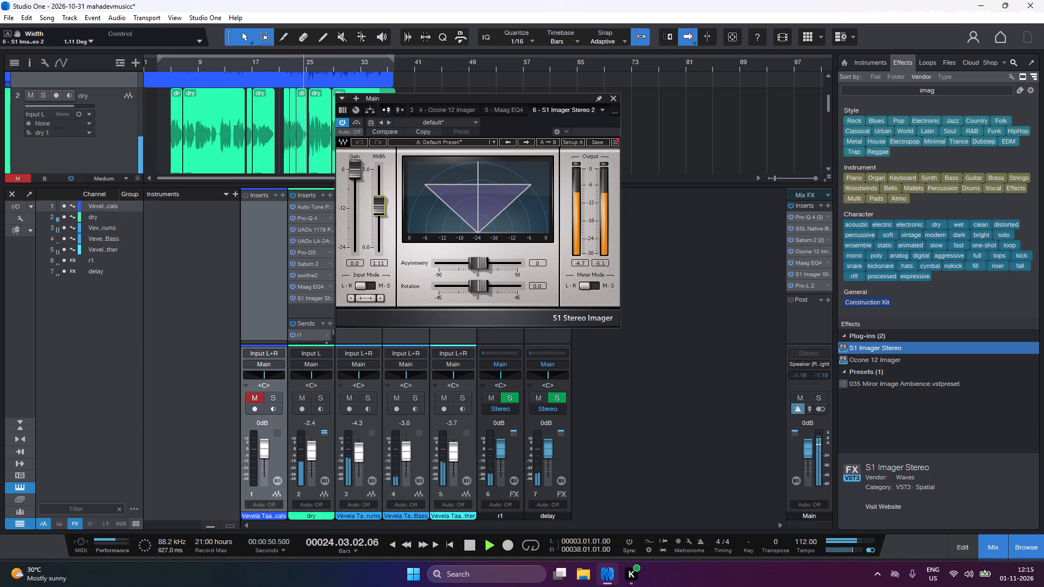
{"action": "left_click_drag", "start_coordinate": [380, 209], "coordinate": [381, 207]}
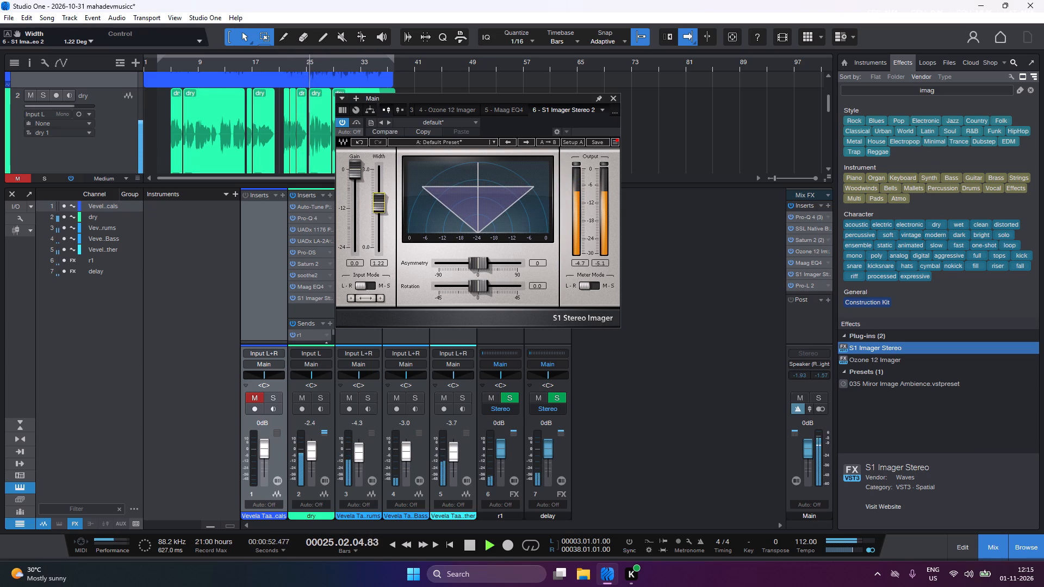
{"action": "left_click", "coordinate": [617, 99]}
Stop playback and export the loop-range mixdown as Wave file 3 into the vevela folder inside songs on the Desktop.
{"action": "key", "text": "space"}
{"action": "key", "text": "ctrl+e"}
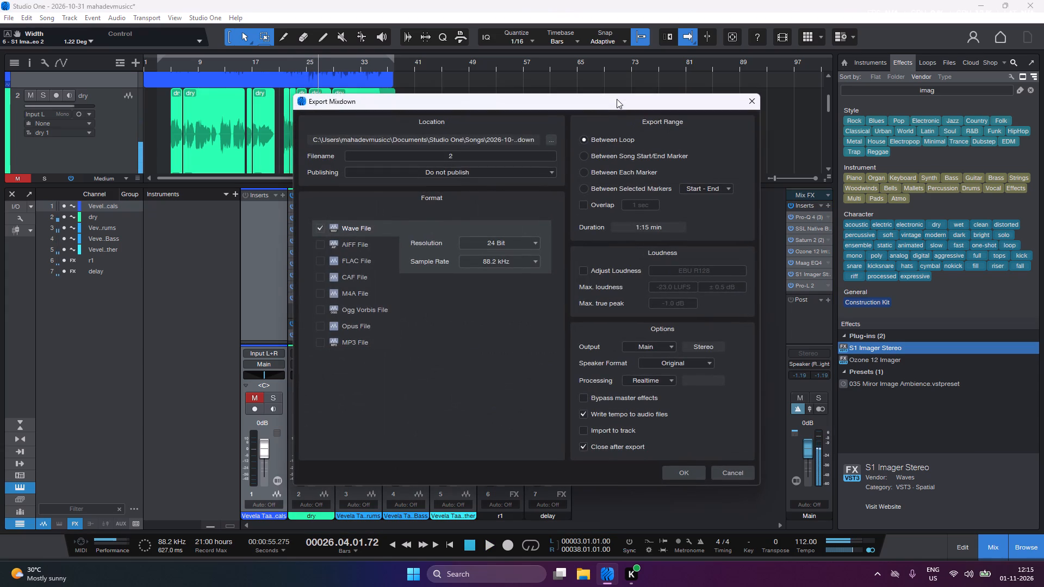
{"action": "left_click", "coordinate": [461, 153]}
{"action": "key", "text": "3"}
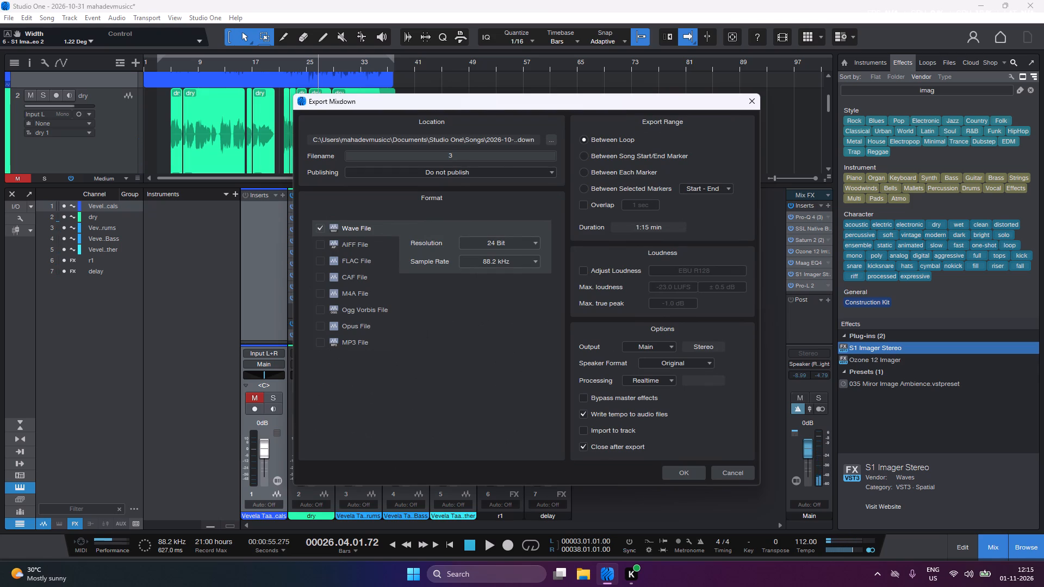
{"action": "left_click", "coordinate": [548, 142]}
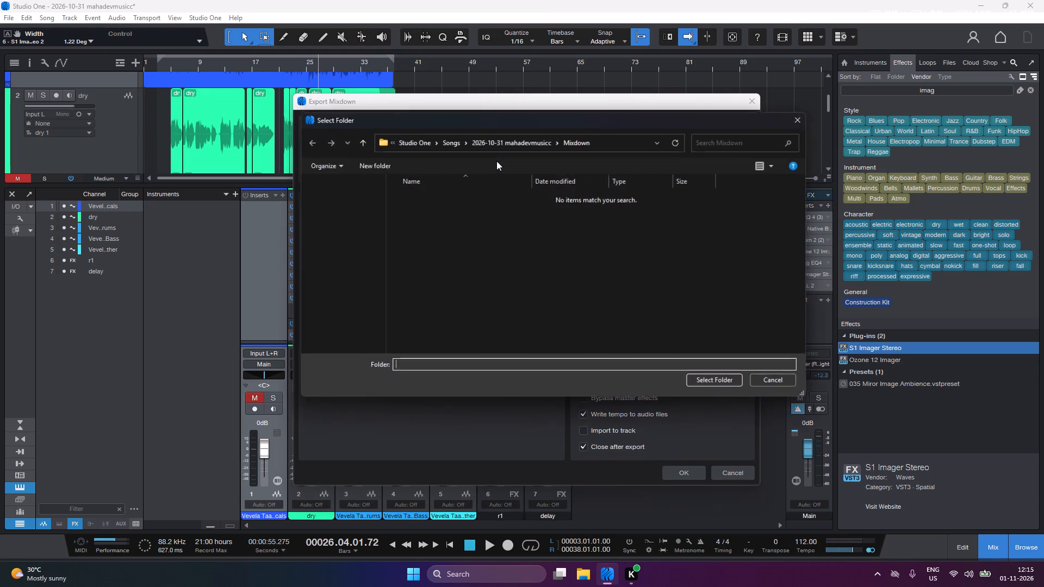
{"action": "left_click", "coordinate": [345, 241]}
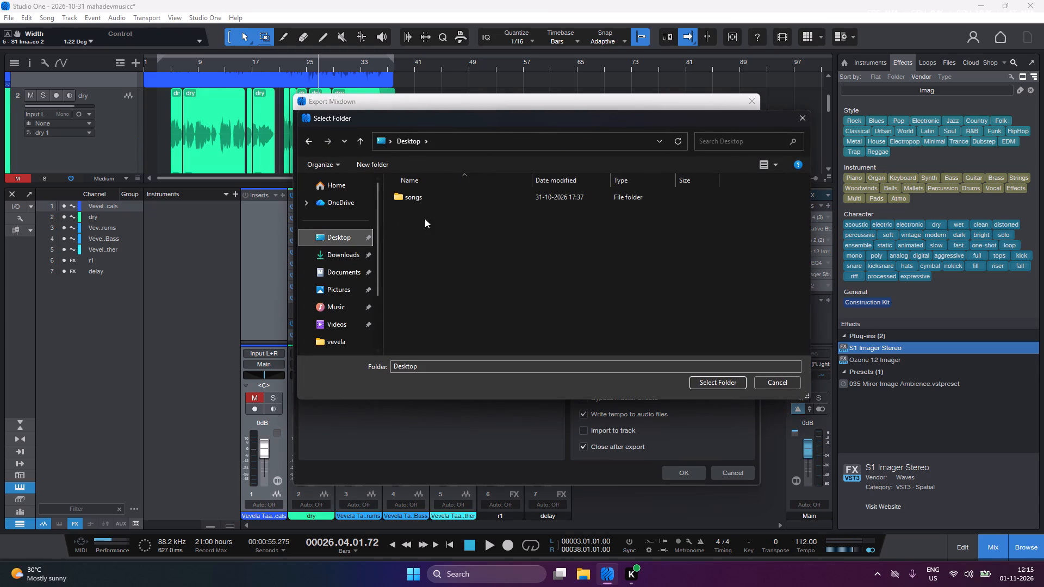
{"action": "double_click", "coordinate": [421, 199]}
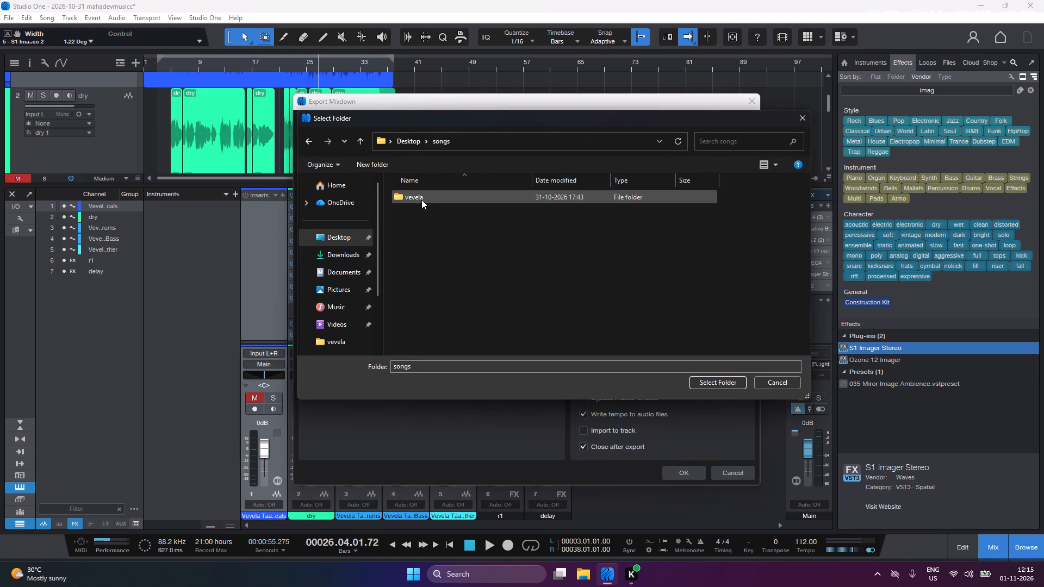
{"action": "double_click", "coordinate": [421, 199]}
{"action": "left_click", "coordinate": [712, 385]}
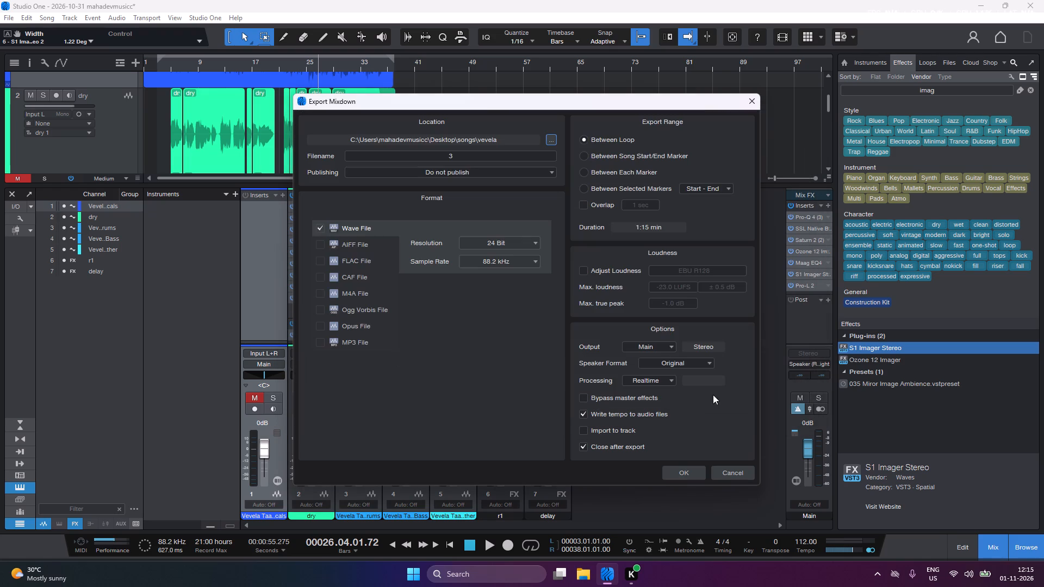
{"action": "left_click", "coordinate": [683, 471]}
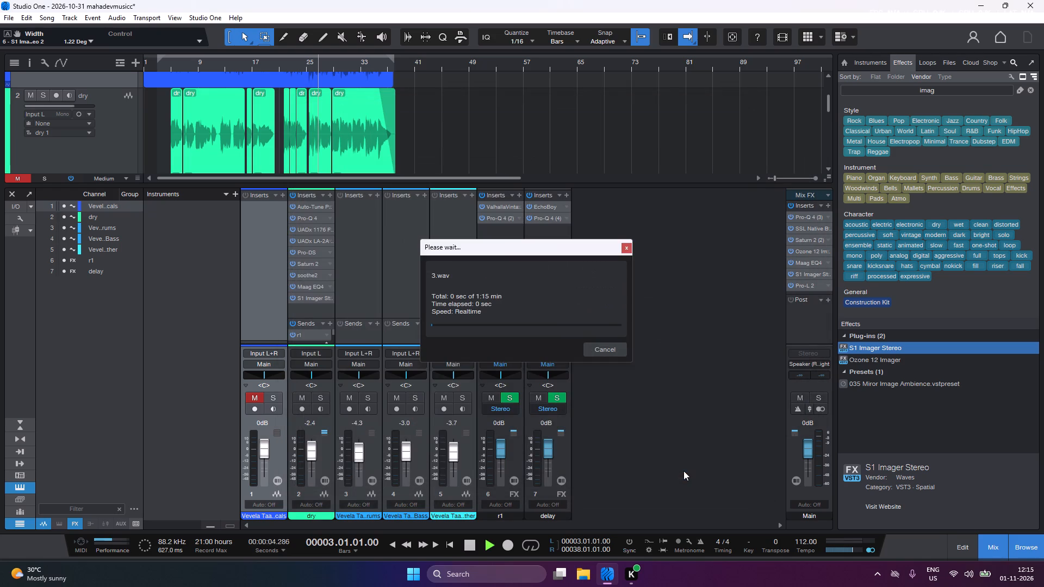
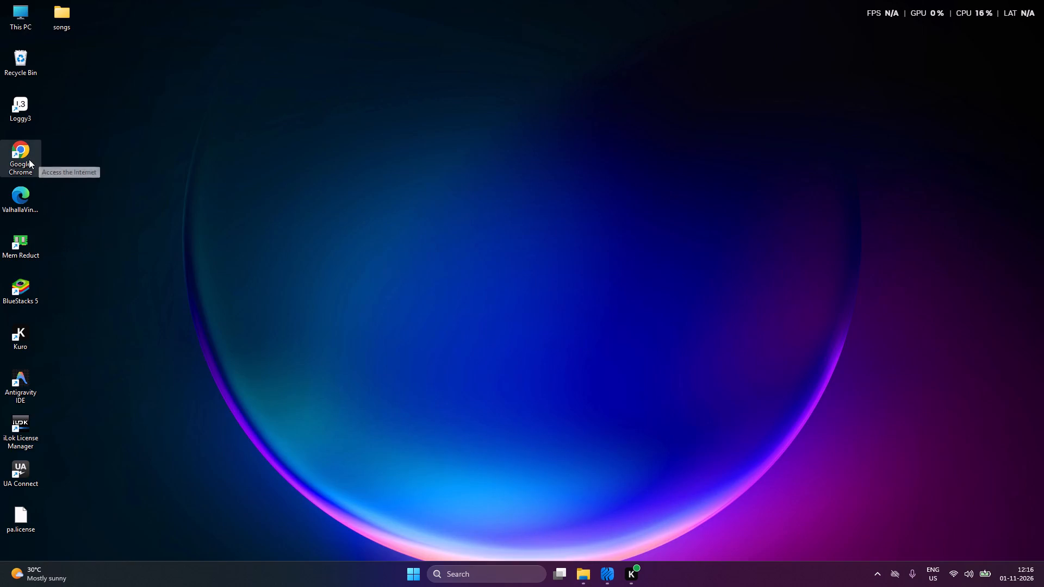
Launch Google Chrome from the desktop.
{"action": "double_click", "coordinate": [28, 159]}
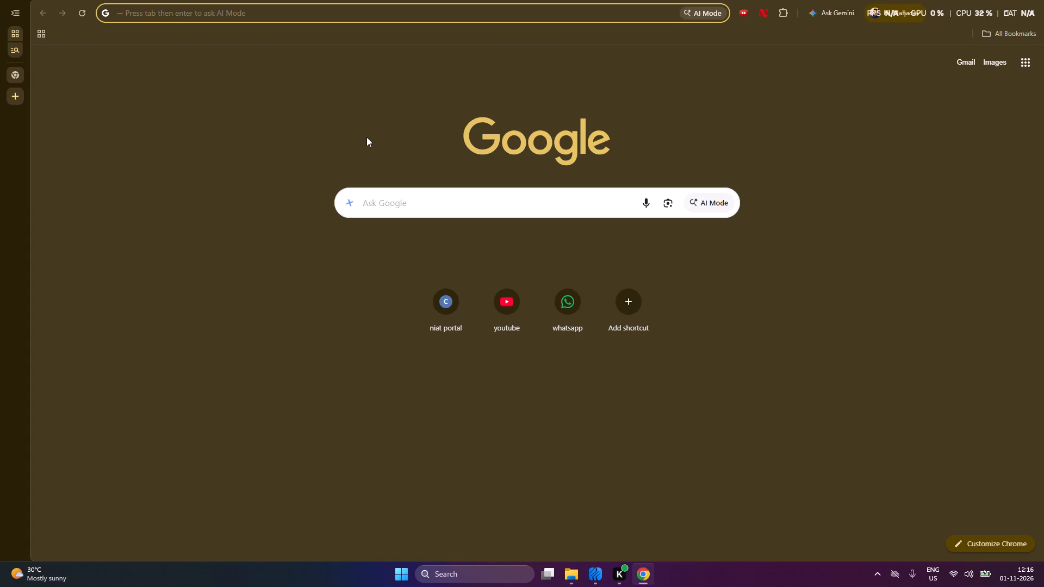
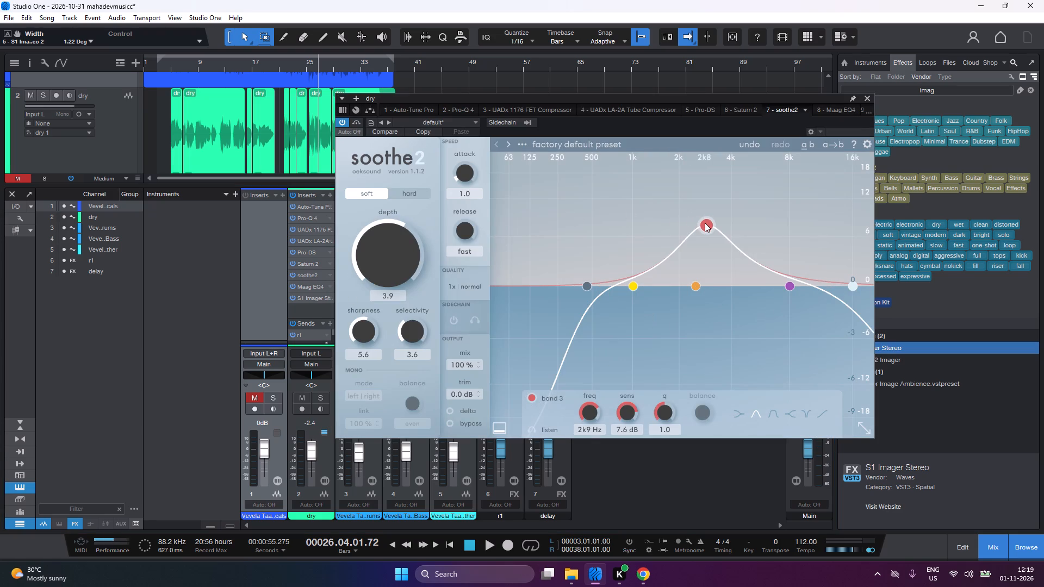
Adjust the dry channel's soothe2: band 3 to about 3.1 kHz with 4.7 dB sensitivity, depth 2.9 and sharpness 5.3.
{"action": "left_click_drag", "start_coordinate": [705, 223], "coordinate": [702, 248]}
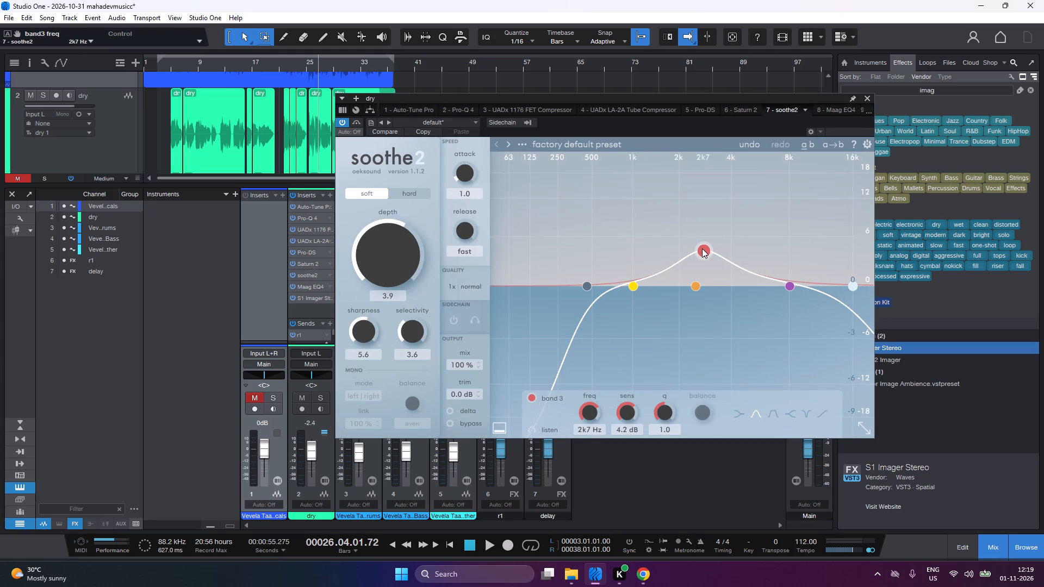
{"action": "left_click_drag", "start_coordinate": [702, 248], "coordinate": [711, 244]}
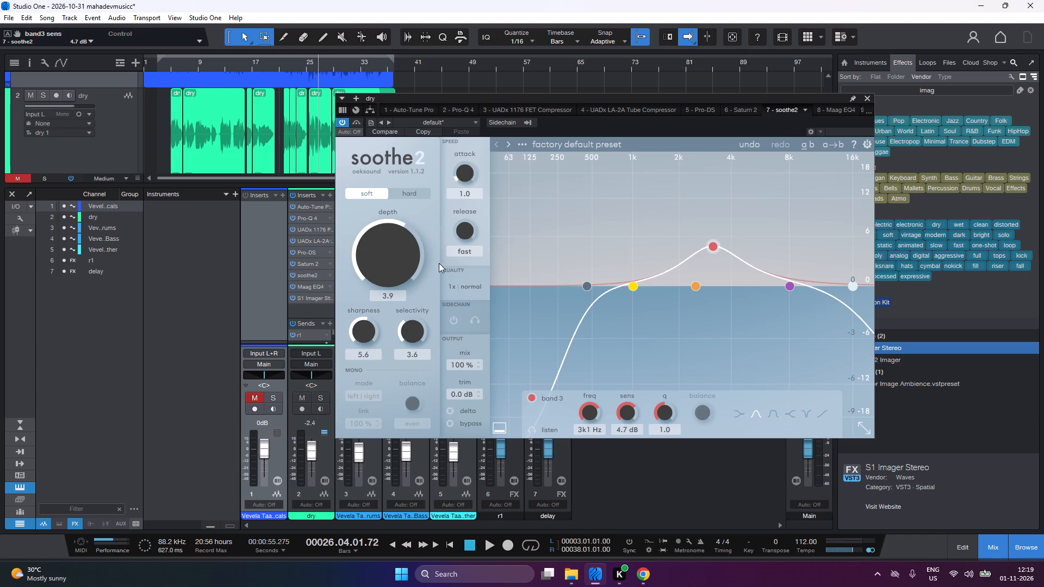
{"action": "left_click_drag", "start_coordinate": [410, 262], "coordinate": [407, 272]}
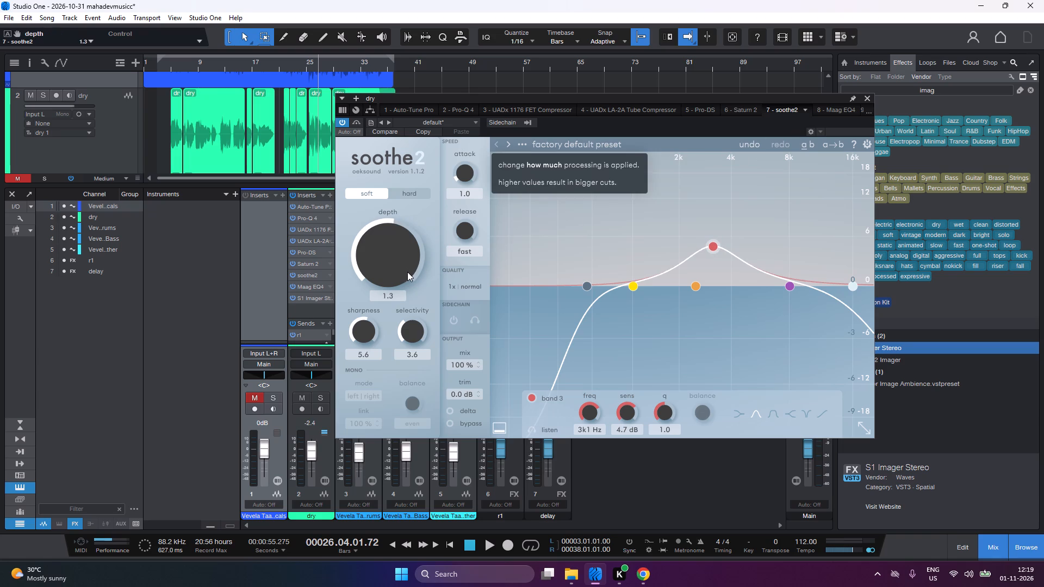
{"action": "left_click_drag", "start_coordinate": [407, 272], "coordinate": [405, 266]}
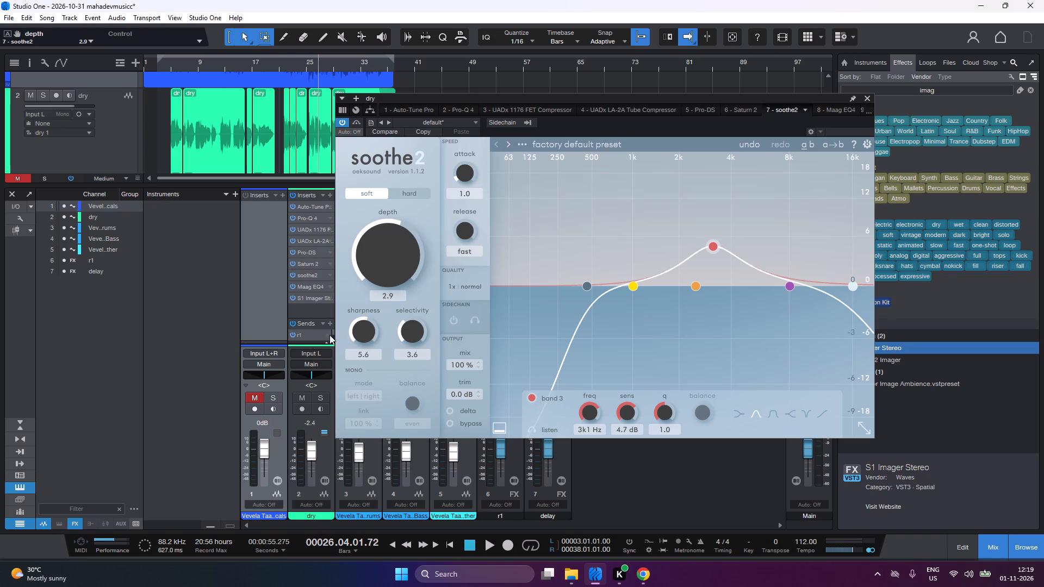
{"action": "left_click", "coordinate": [363, 328]}
{"action": "left_click", "coordinate": [865, 97]}
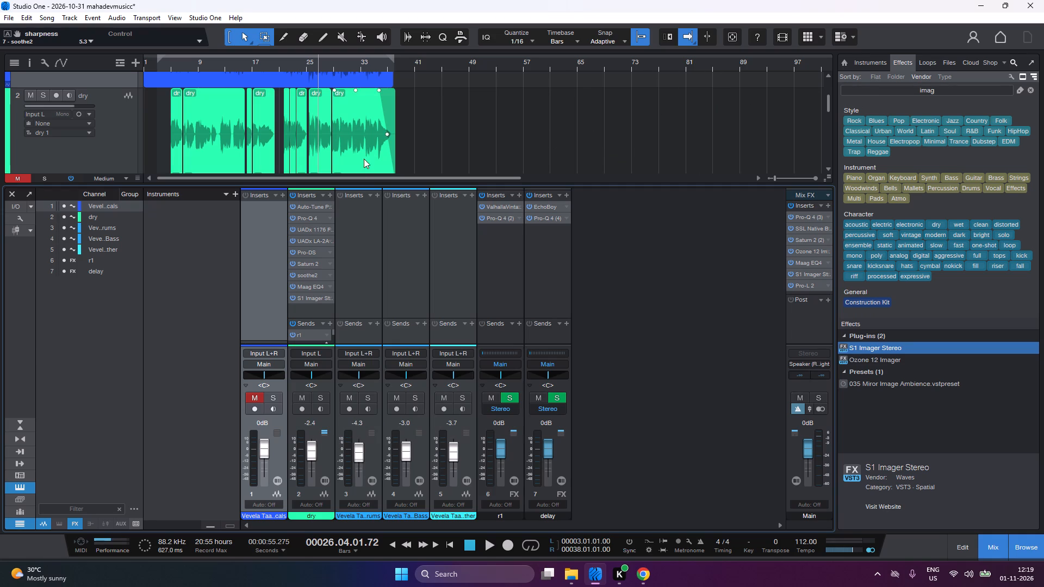
Bypass soothe2 on the dry channel and insert a FabFilter Pro-Q 4 between it and Maag EQ4.
{"action": "left_click", "coordinate": [291, 272]}
{"action": "left_click", "coordinate": [1011, 62]}
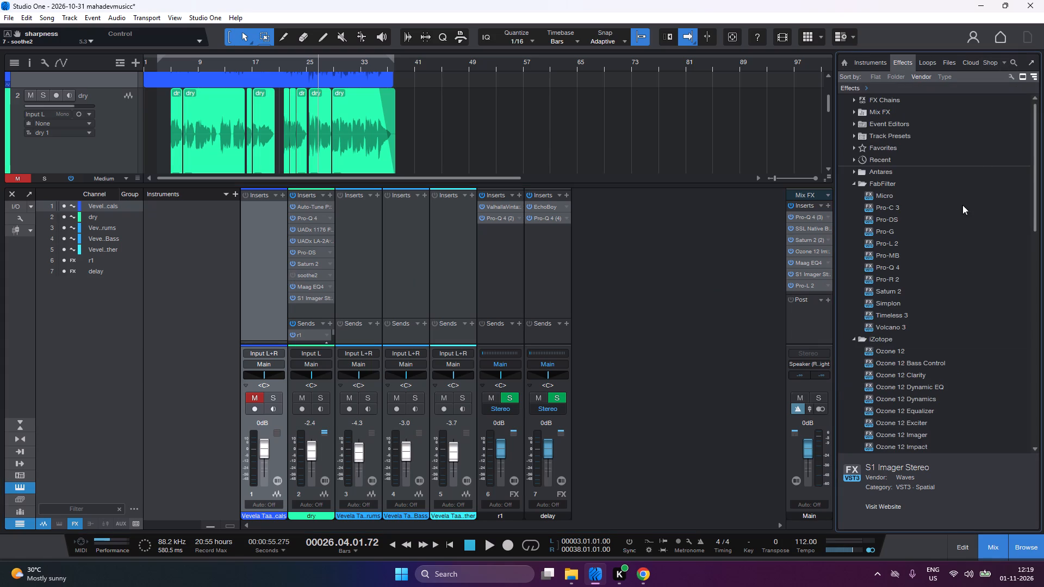
{"action": "left_click_drag", "start_coordinate": [885, 265], "coordinate": [490, 256]}
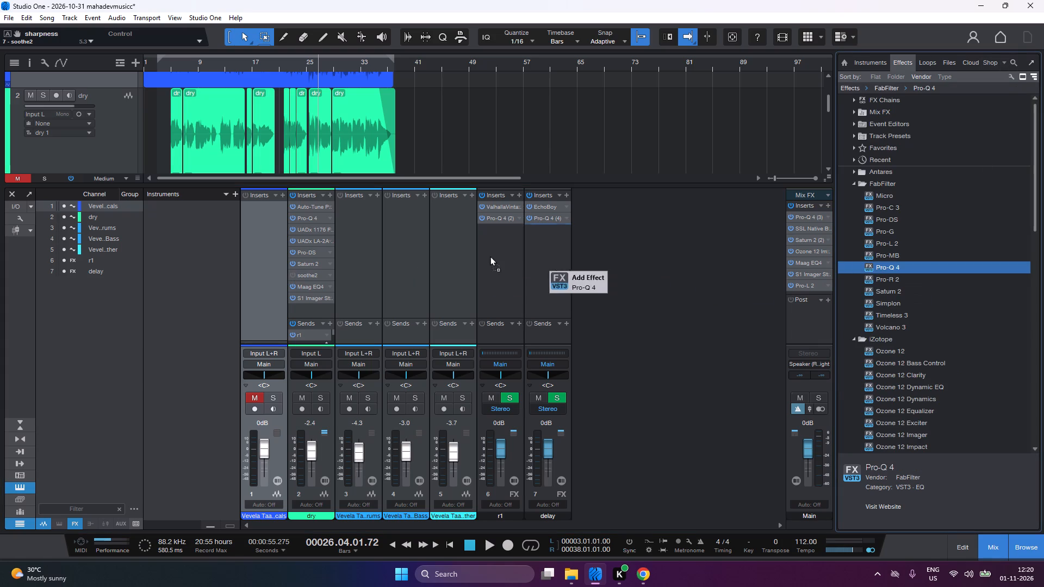
{"action": "left_click_drag", "start_coordinate": [490, 256], "coordinate": [308, 280]}
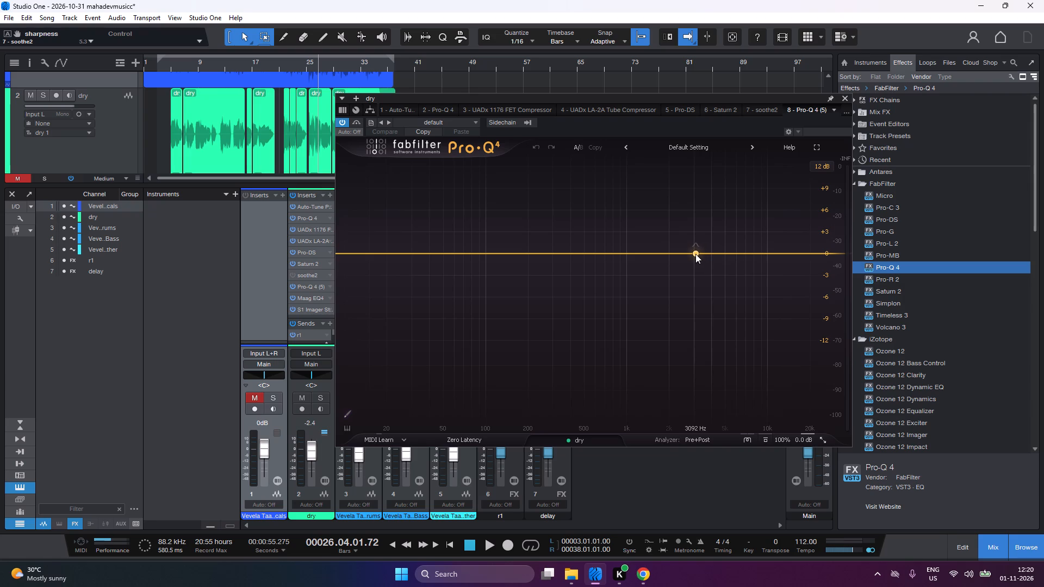
Add a bell band near 3.1 kHz in the new Pro-Q 4 with about -3.1 dB gain and -2.6 dB dynamic range.
{"action": "double_click", "coordinate": [696, 253]}
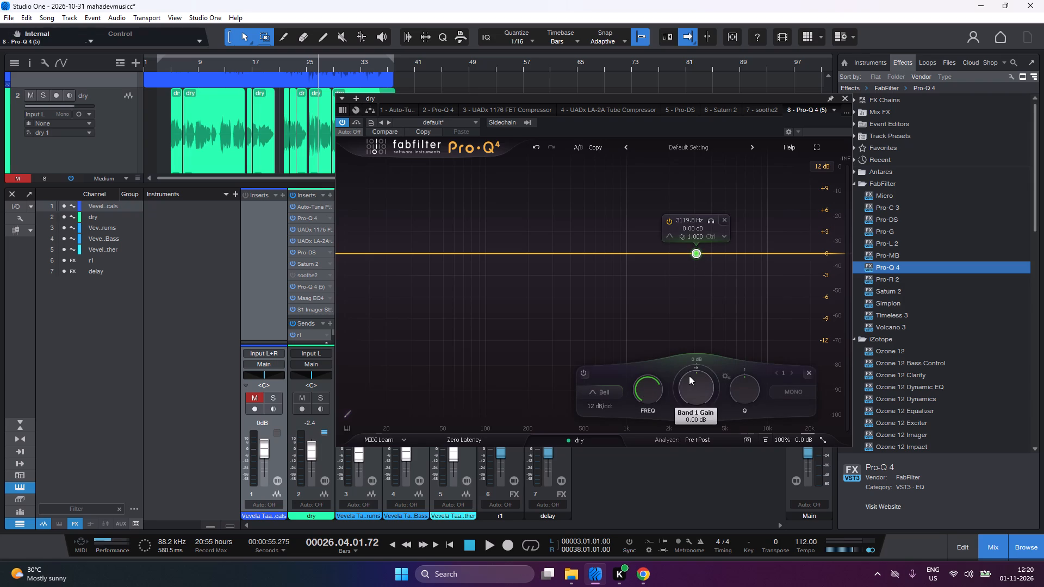
{"action": "left_click_drag", "start_coordinate": [689, 376], "coordinate": [689, 419]}
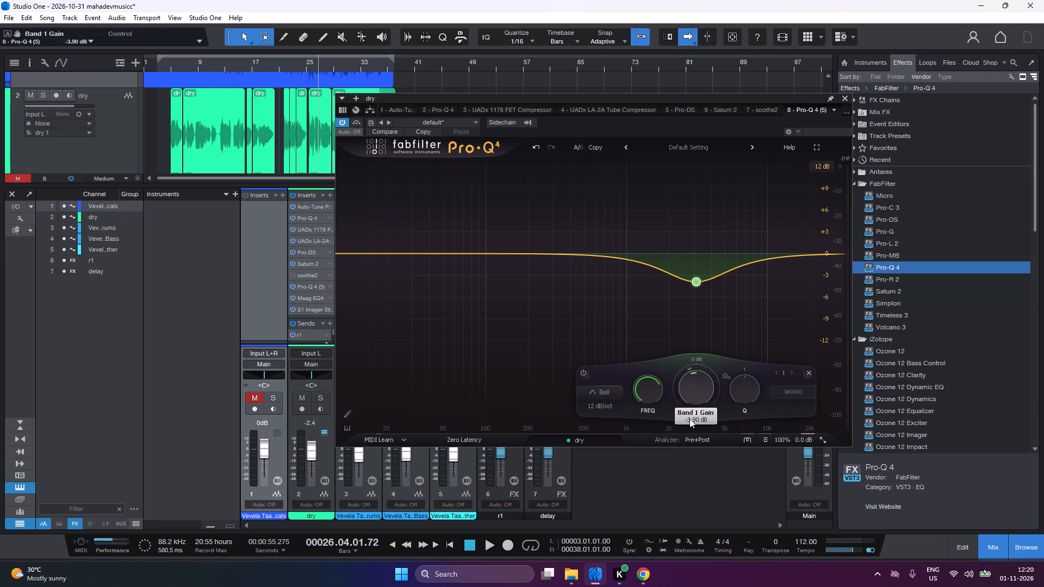
{"action": "left_click_drag", "start_coordinate": [689, 419], "coordinate": [687, 417]}
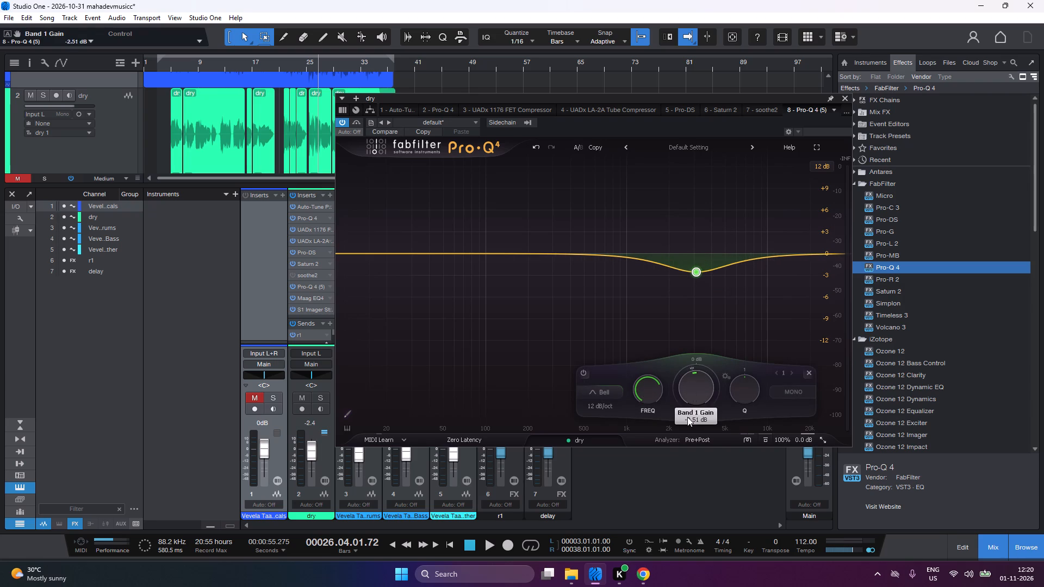
{"action": "left_click_drag", "start_coordinate": [687, 417], "coordinate": [685, 421]}
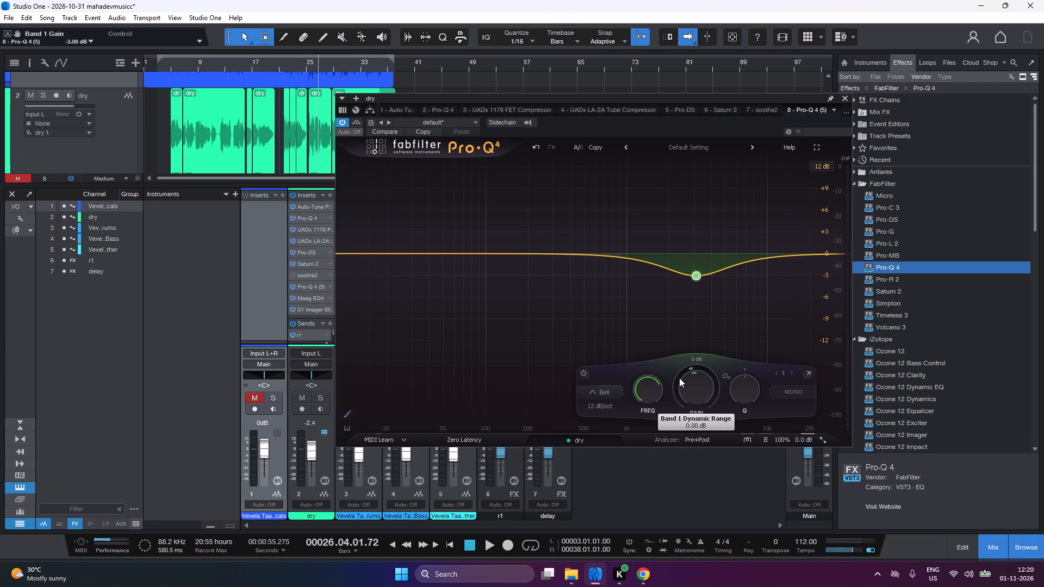
{"action": "left_click_drag", "start_coordinate": [679, 378], "coordinate": [668, 420]}
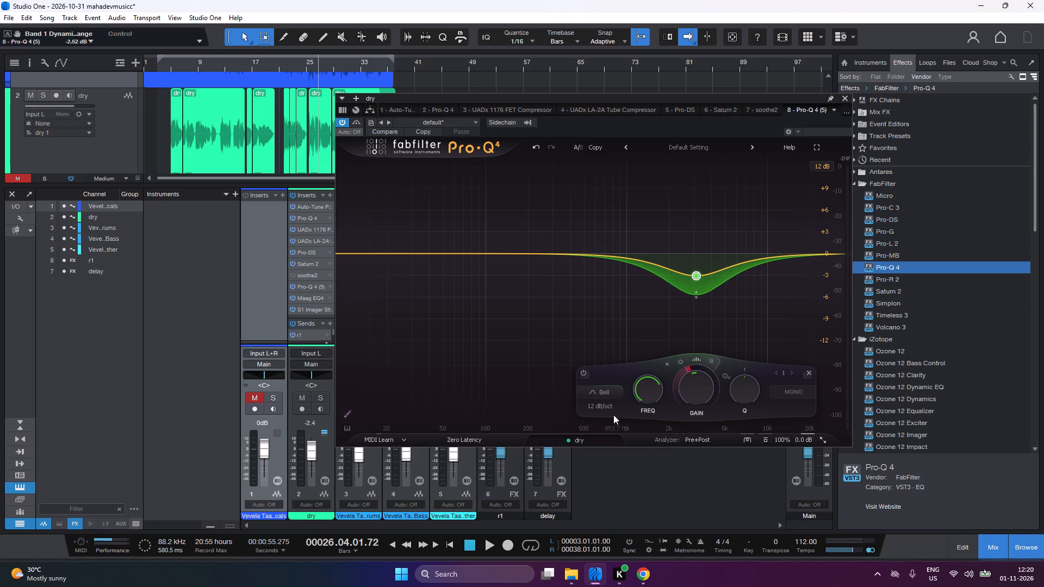
Set the Pro-Q 4 band's slope to 24 dB/oct, widen its Q to about 0.875, and close the plug-in window.
{"action": "left_click", "coordinate": [609, 409]}
{"action": "left_click", "coordinate": [609, 371]}
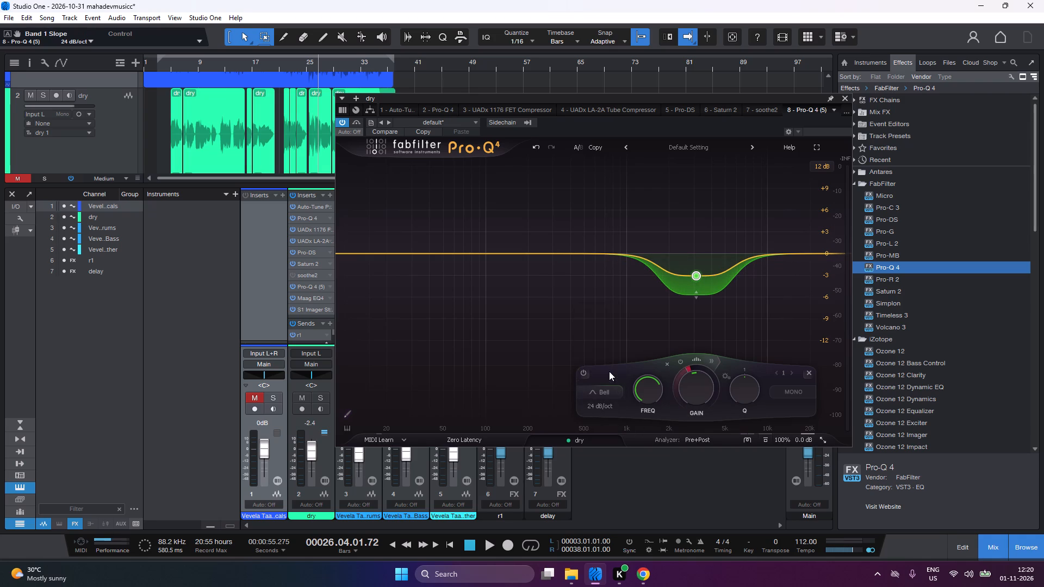
{"action": "left_click_drag", "start_coordinate": [741, 389], "coordinate": [740, 394]}
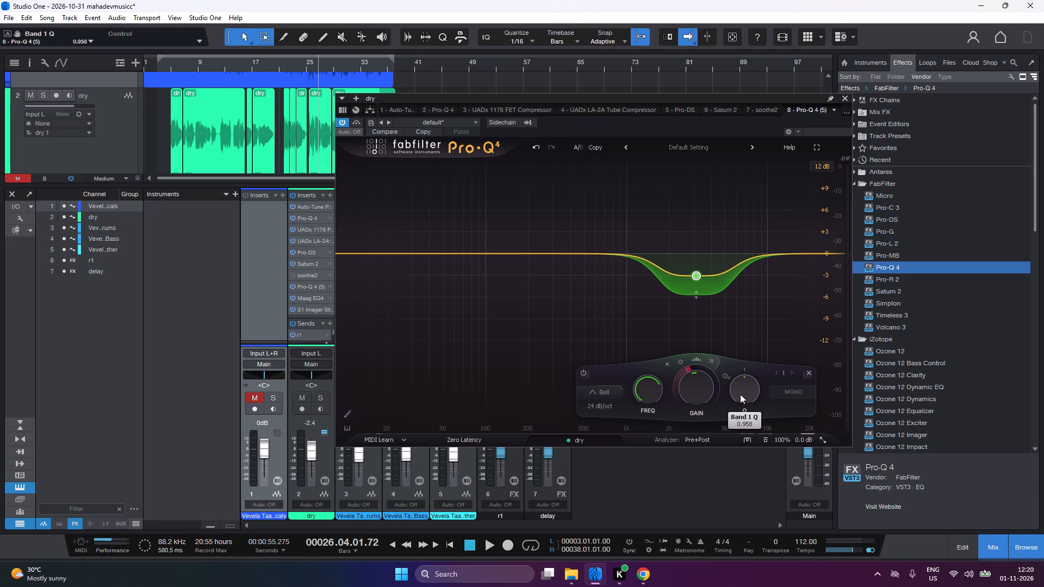
{"action": "left_click_drag", "start_coordinate": [740, 394], "coordinate": [739, 396]}
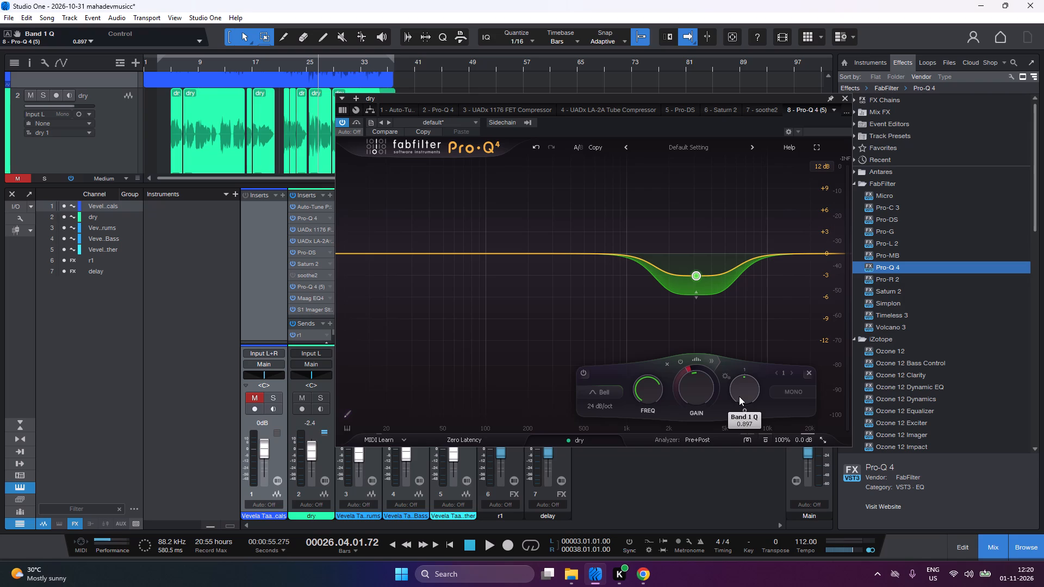
{"action": "left_click_drag", "start_coordinate": [739, 396], "coordinate": [738, 398]}
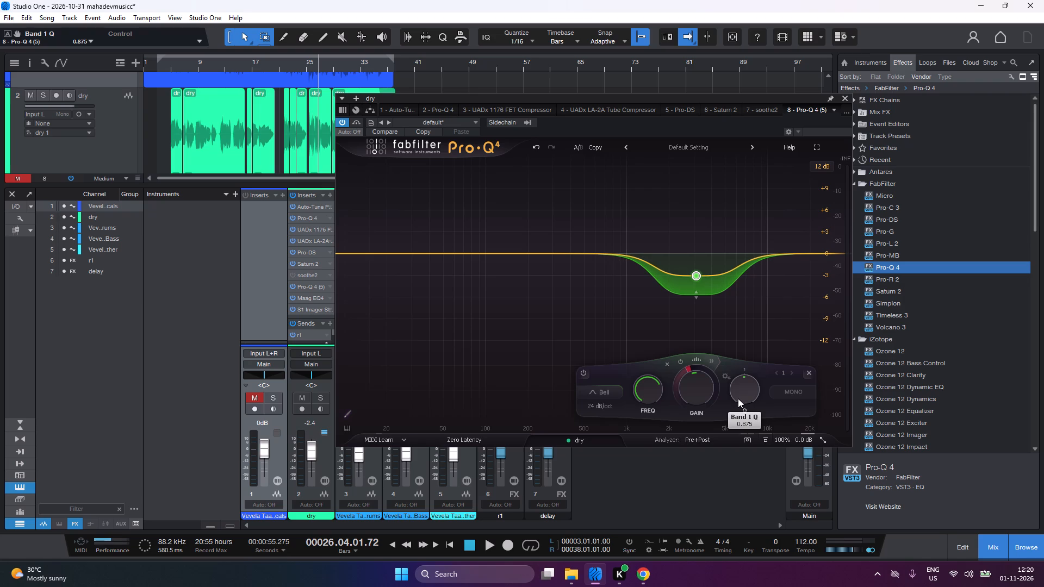
{"action": "left_click", "coordinate": [843, 101]}
Play the mix from the loop start, bypass Pro-Q 4 on the Main output while listening, and stop playback.
{"action": "type", "text": "1"}
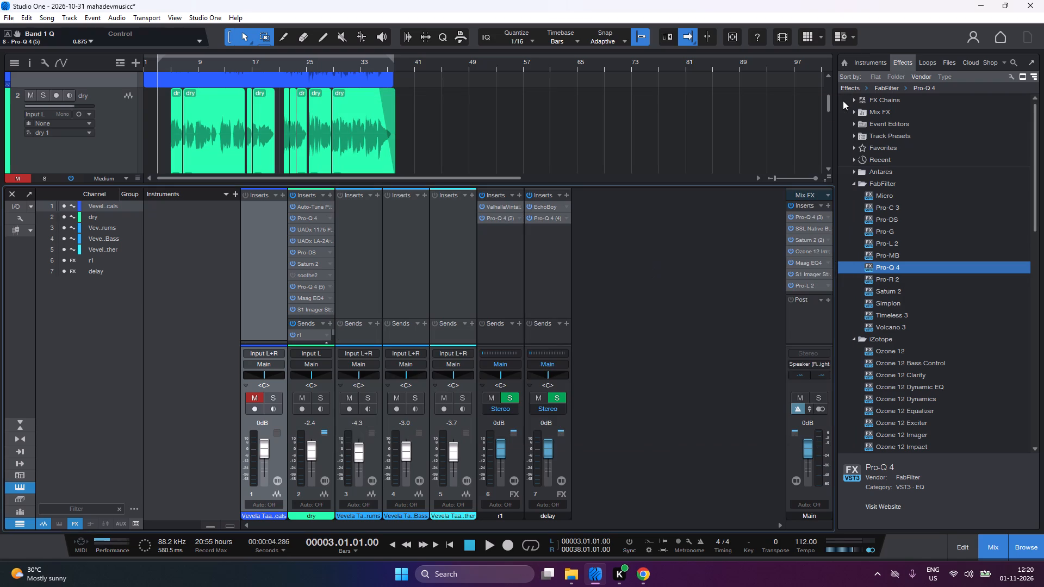
{"action": "key", "text": "space"}
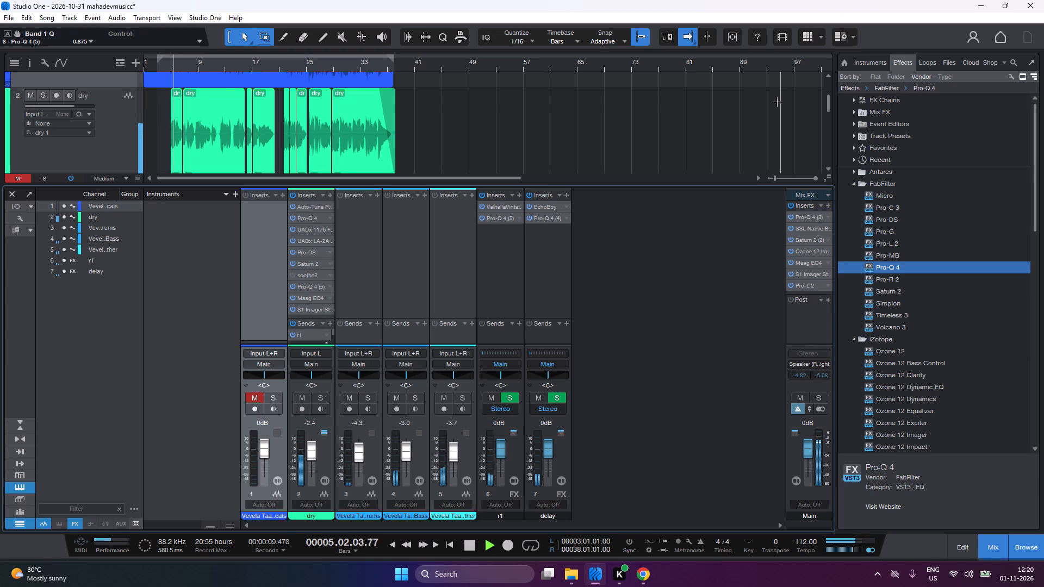
{"action": "left_click", "coordinate": [788, 217]}
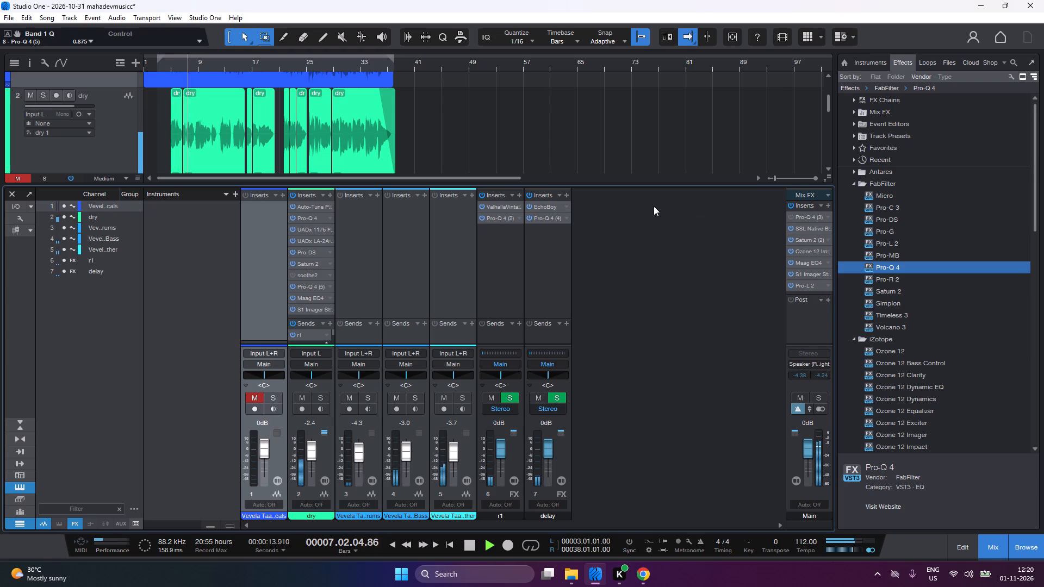
{"action": "key", "text": "space"}
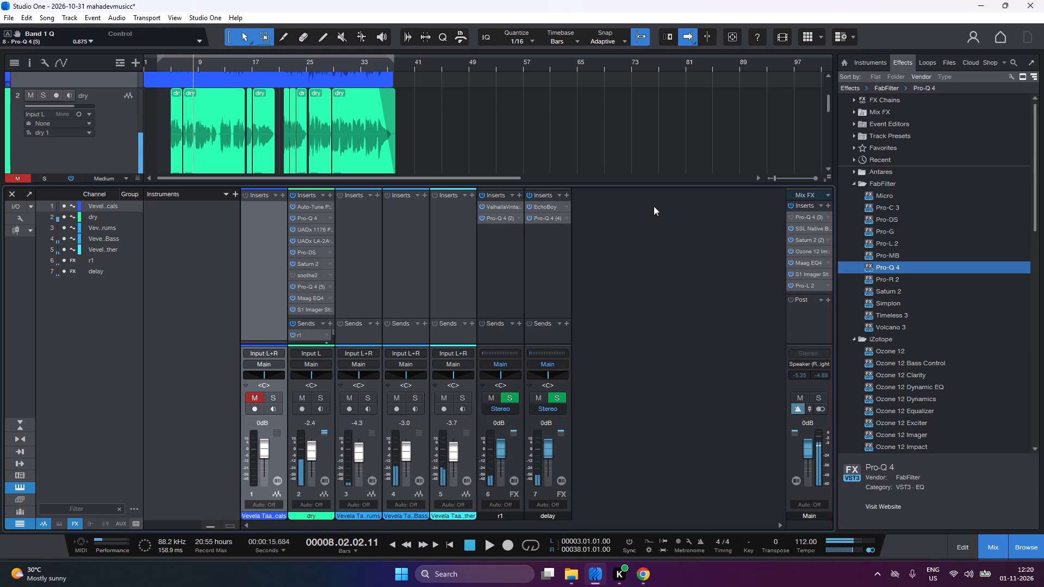
Export the loop-range mixdown as a 24-bit, 88.2 kHz Wave file named 4 in the vevela folder.
{"action": "key", "text": "ctrl+e"}
{"action": "left_click", "coordinate": [477, 155]}
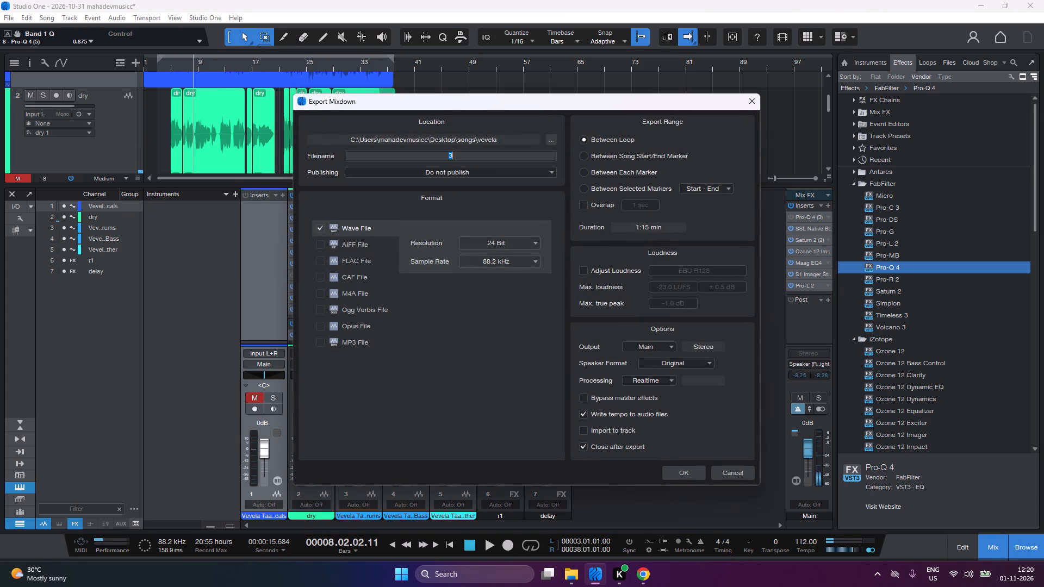
{"action": "key", "text": "4"}
{"action": "left_click", "coordinate": [683, 470]}
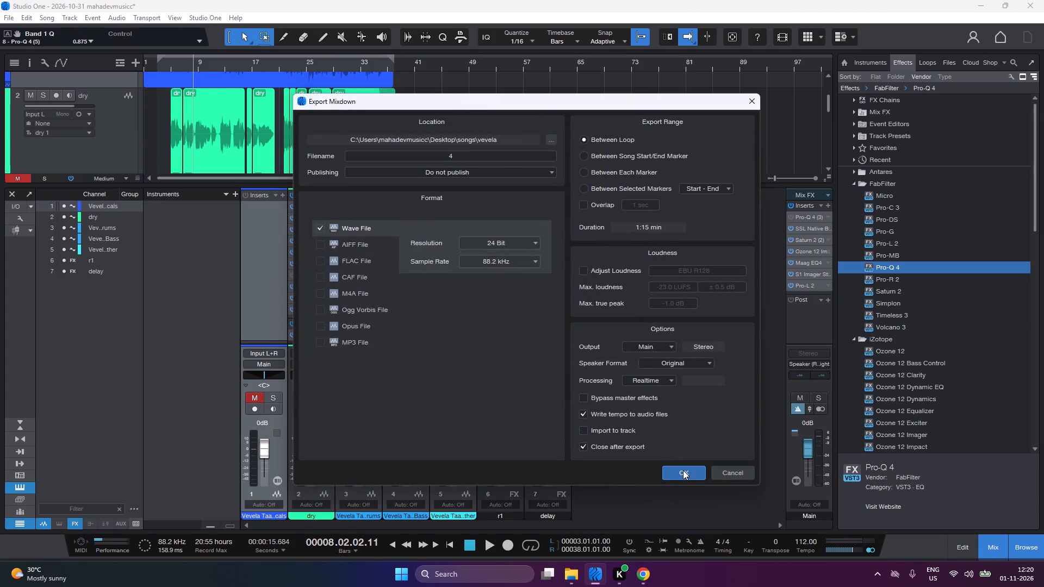
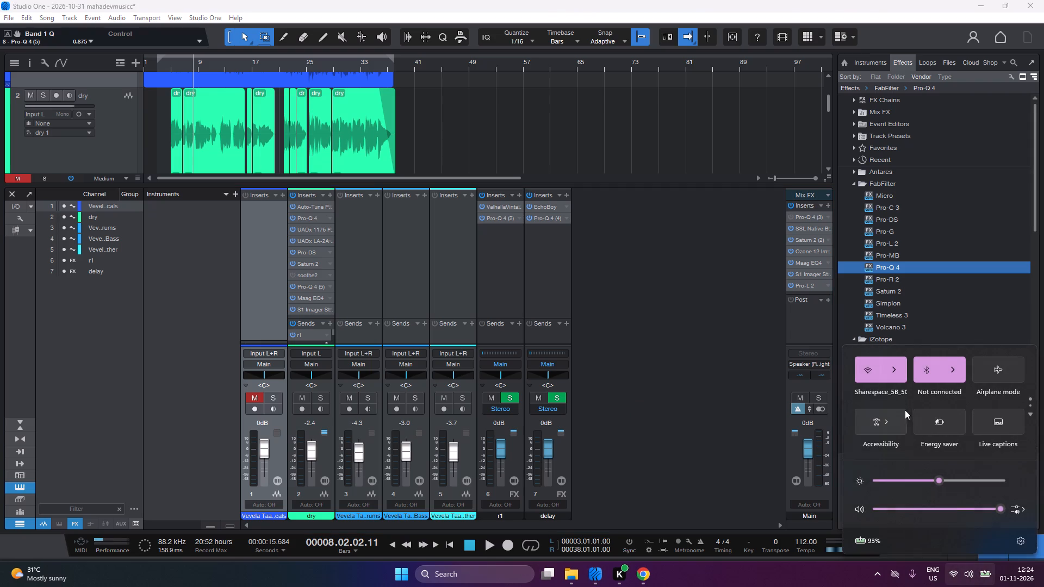
Turn off Bluetooth in the Windows quick settings and return to the Studio One mixer.
{"action": "left_click", "coordinate": [922, 376]}
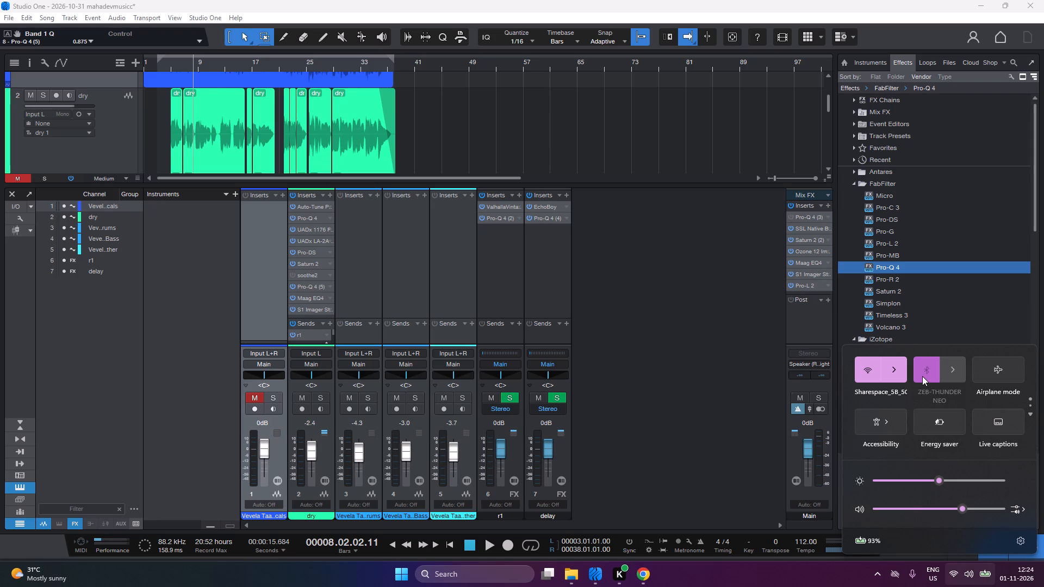
{"action": "left_click", "coordinate": [729, 373]}
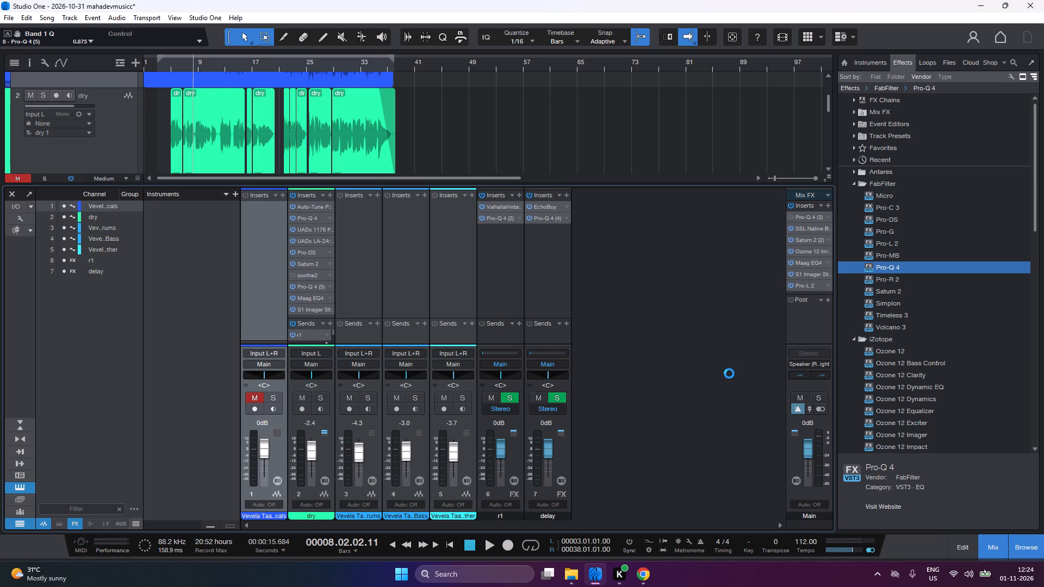
{"action": "left_click", "coordinate": [688, 382]}
In the dry track's Maag EQ4, set the 40 Hz band to -1.0 and the 160 Hz band to -1.0.
{"action": "left_click", "coordinate": [328, 298]}
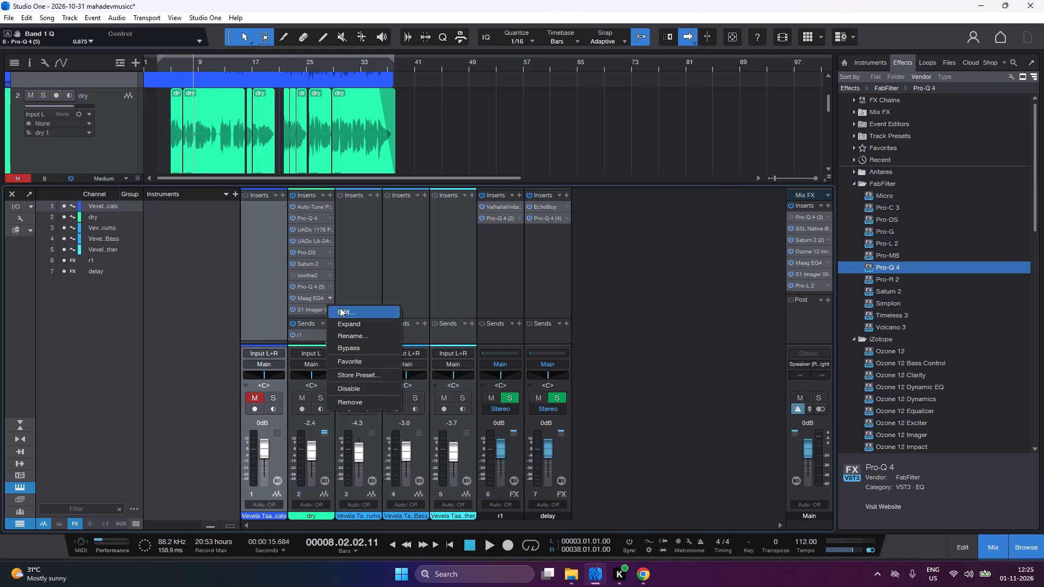
{"action": "left_click", "coordinate": [340, 308]}
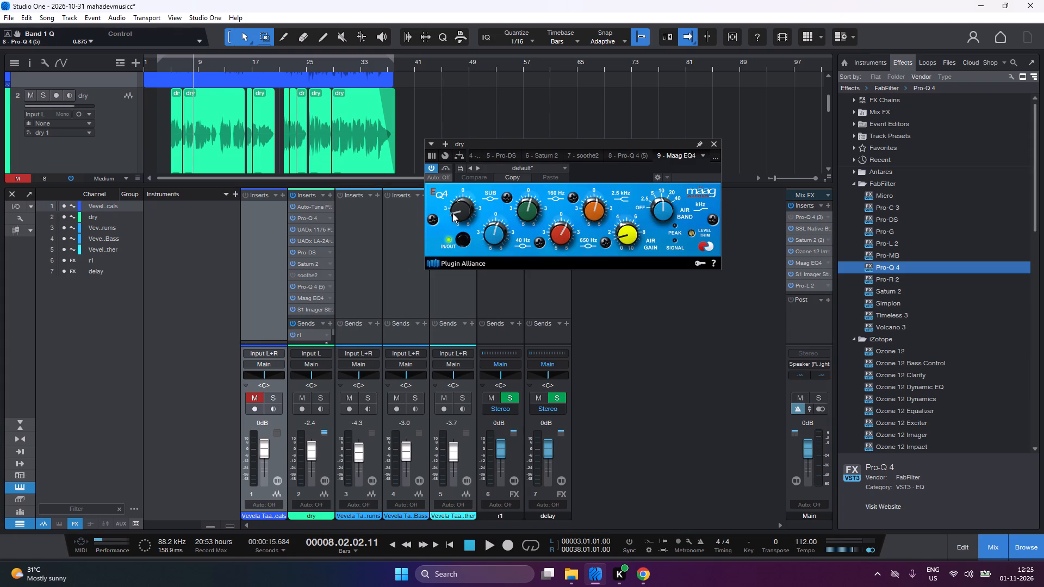
{"action": "left_click_drag", "start_coordinate": [494, 234], "coordinate": [489, 246]}
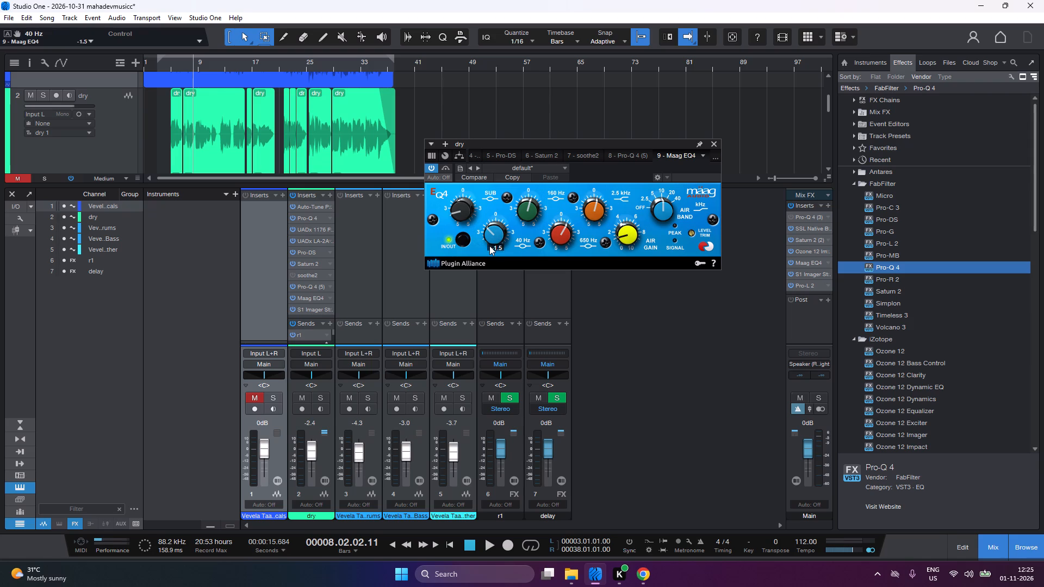
{"action": "left_click_drag", "start_coordinate": [489, 246], "coordinate": [490, 244]}
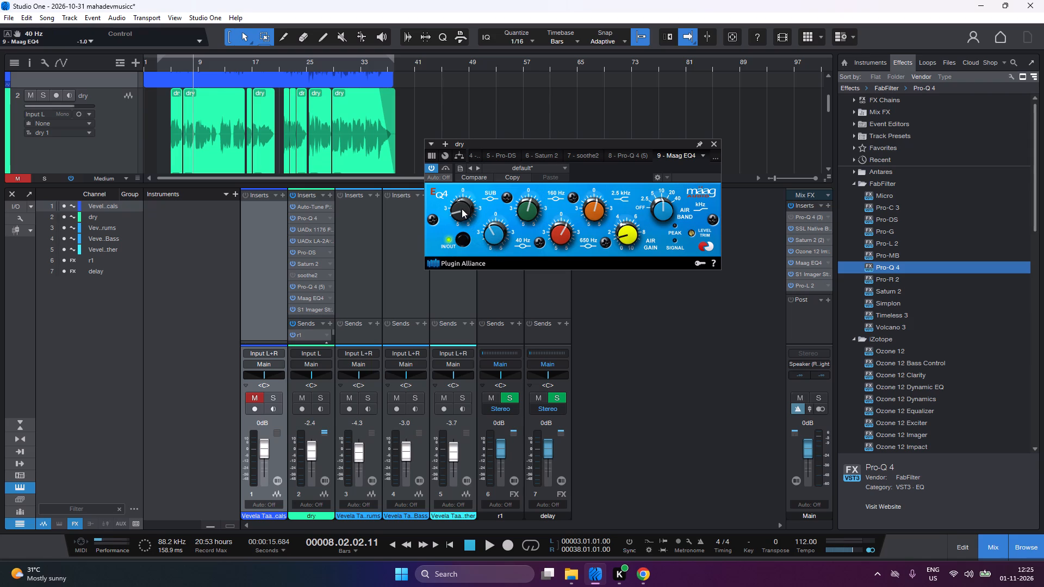
{"action": "left_click", "coordinate": [462, 209]}
{"action": "left_click_drag", "start_coordinate": [527, 212], "coordinate": [527, 216]}
{"action": "left_click_drag", "start_coordinate": [527, 216], "coordinate": [530, 227]}
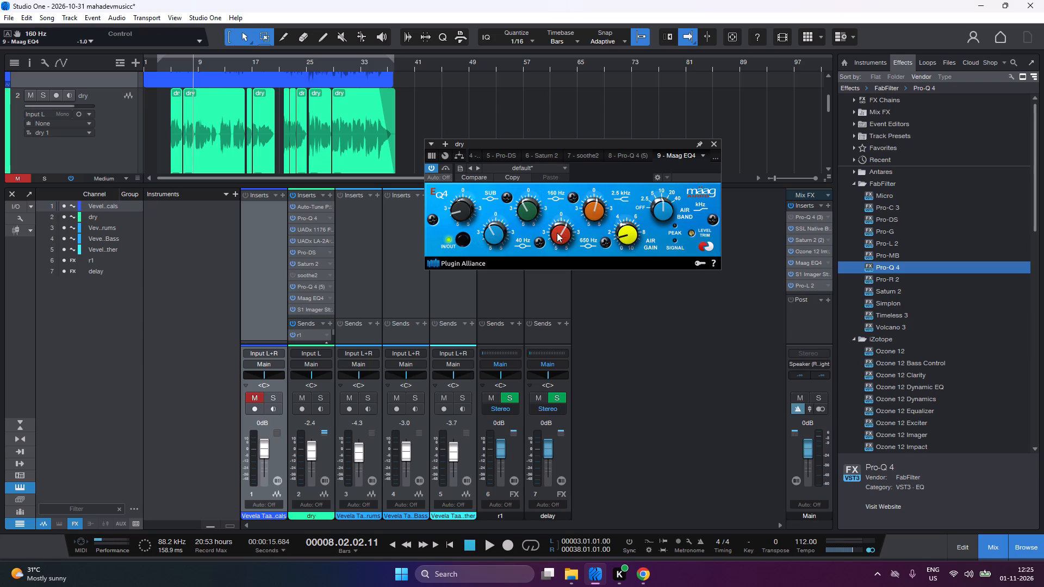
Set the dry track's Maag EQ4 to 650 Hz +0.5, 2.5 kHz +1.0 and Air Gain 1.0, and close its window.
{"action": "left_click", "coordinate": [556, 232]}
{"action": "left_click", "coordinate": [587, 210]}
{"action": "left_click", "coordinate": [626, 230]}
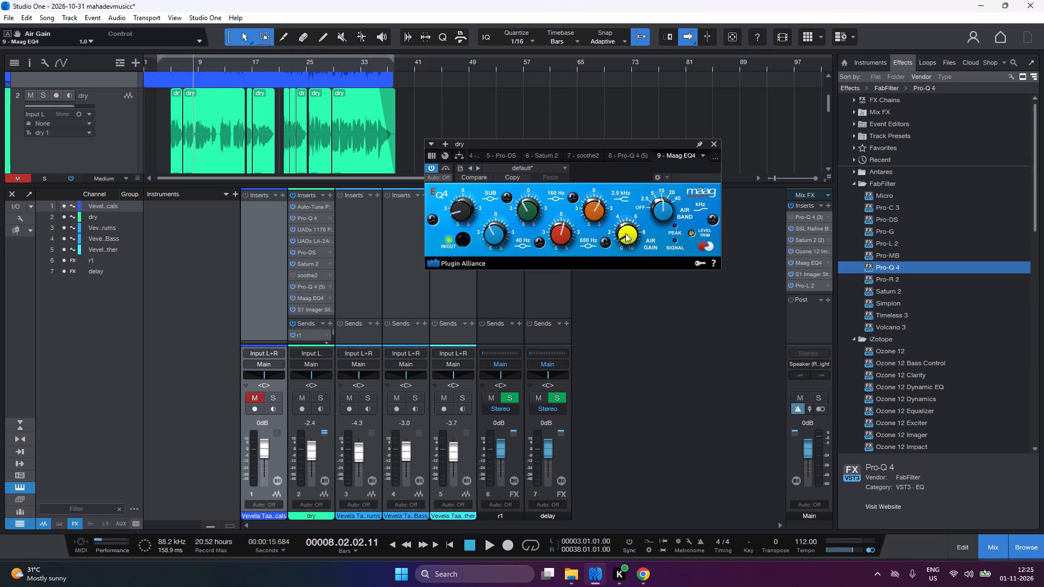
{"action": "left_click", "coordinate": [714, 143]}
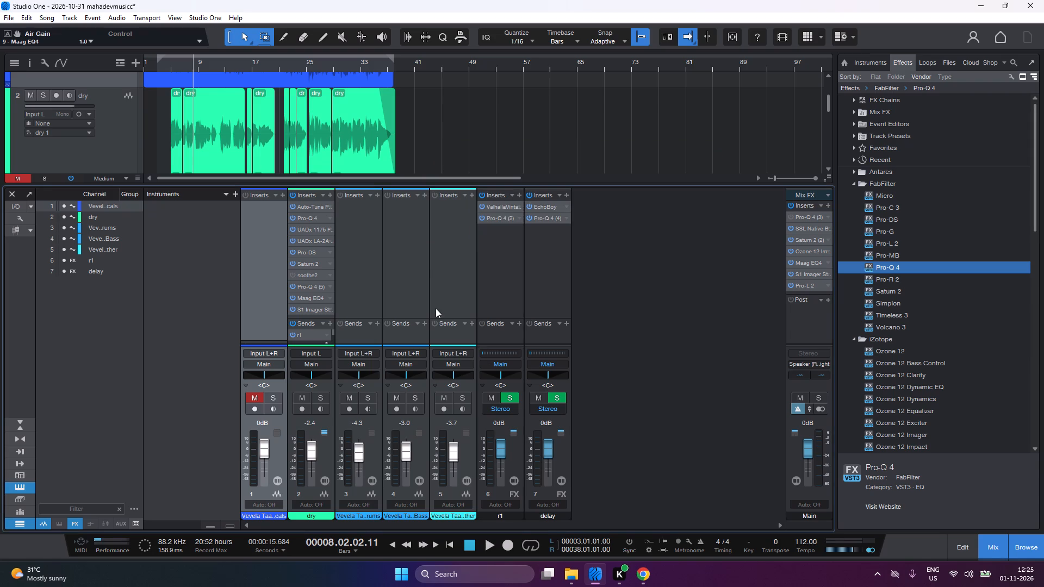
Export the loop-range mixdown as a 24-bit, 88.2 kHz Wave file named 5 in the vevela folder, and close the folder window.
{"action": "key", "text": "ctrl+e"}
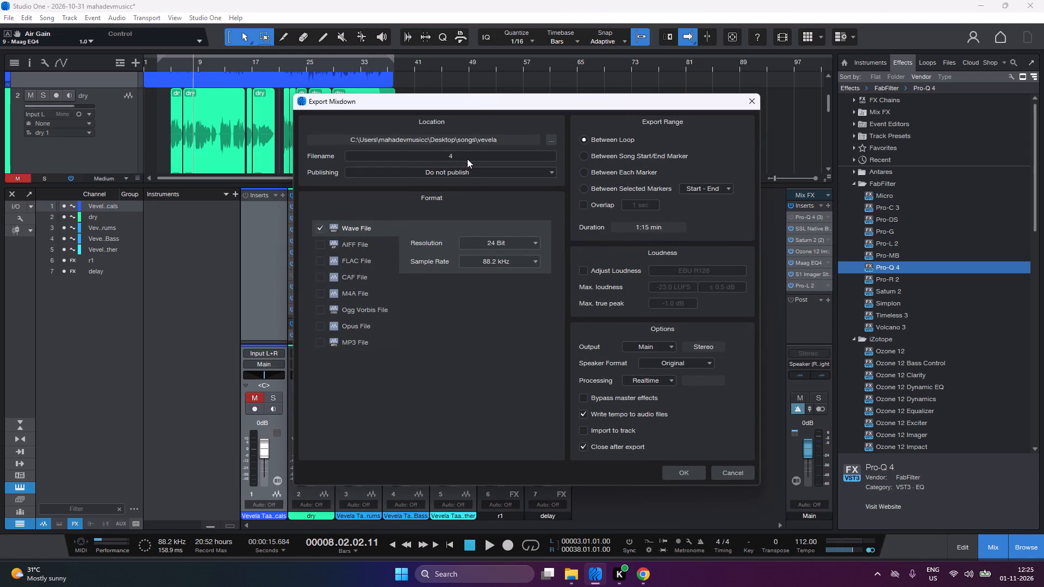
{"action": "left_click", "coordinate": [467, 159]}
{"action": "key", "text": "5"}
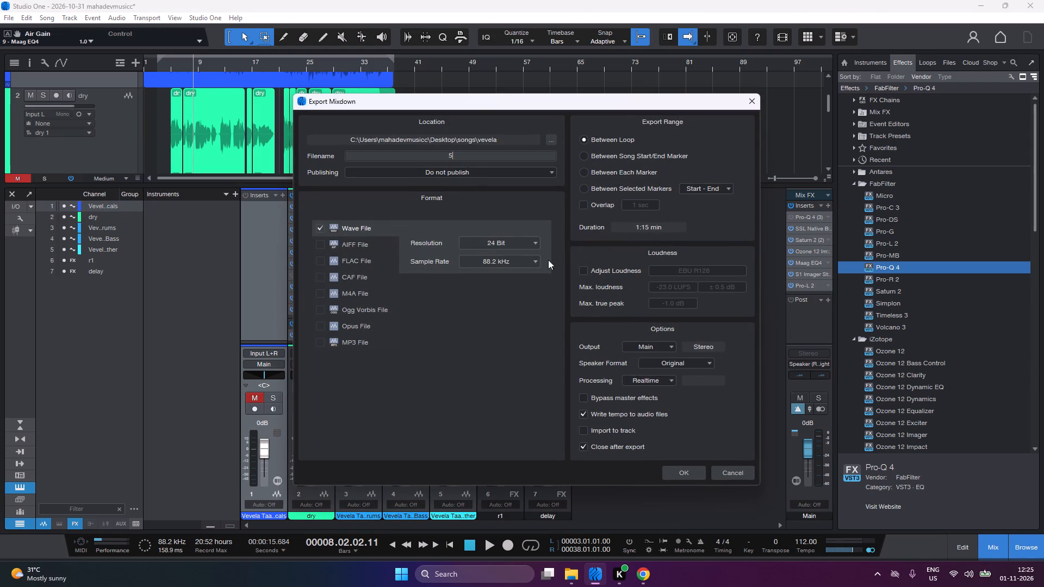
{"action": "left_click", "coordinate": [681, 469]}
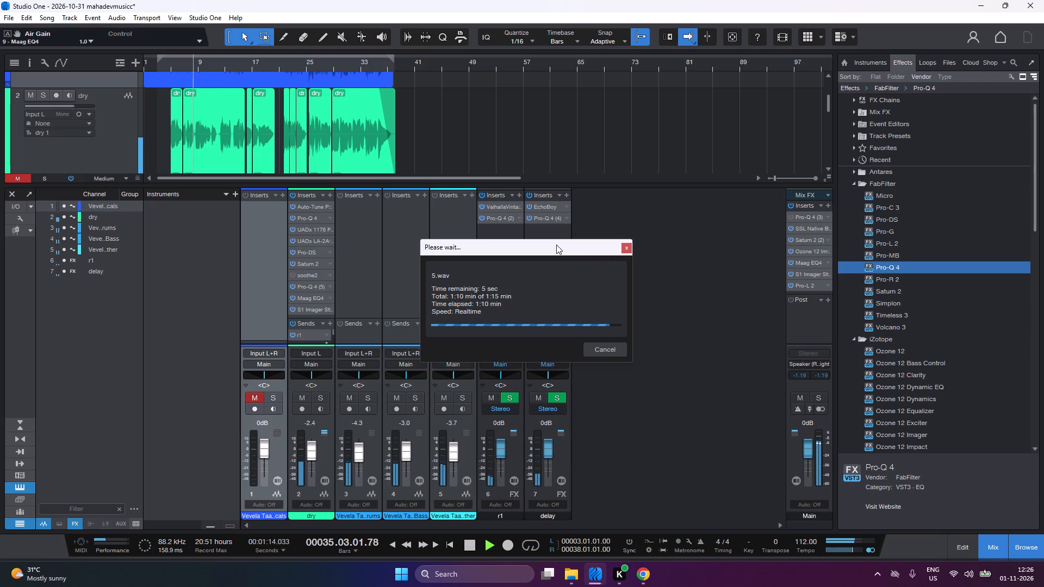
{"action": "left_click_drag", "start_coordinate": [556, 245], "coordinate": [582, 239]}
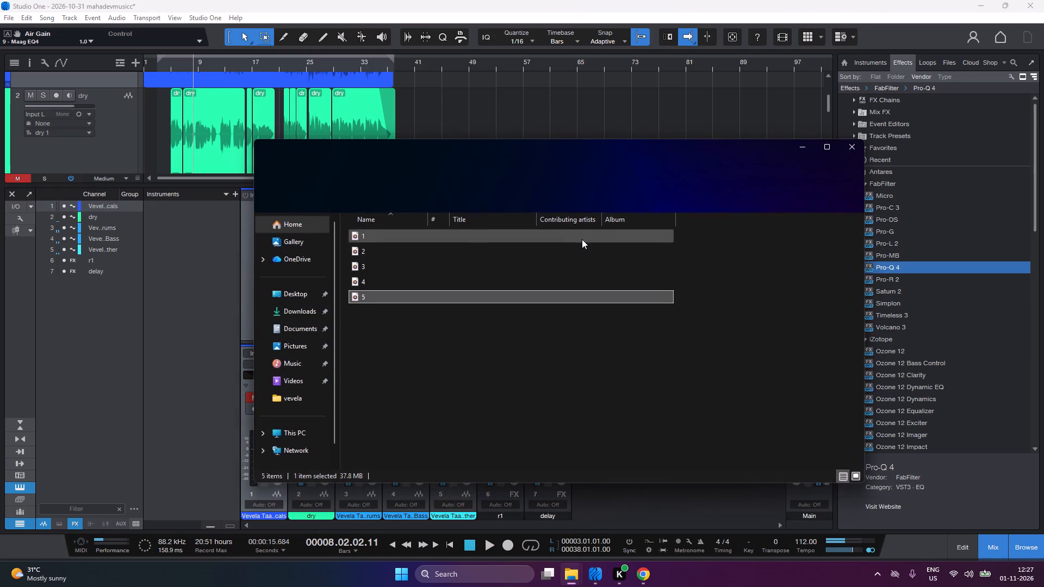
{"action": "left_click", "coordinate": [855, 148]}
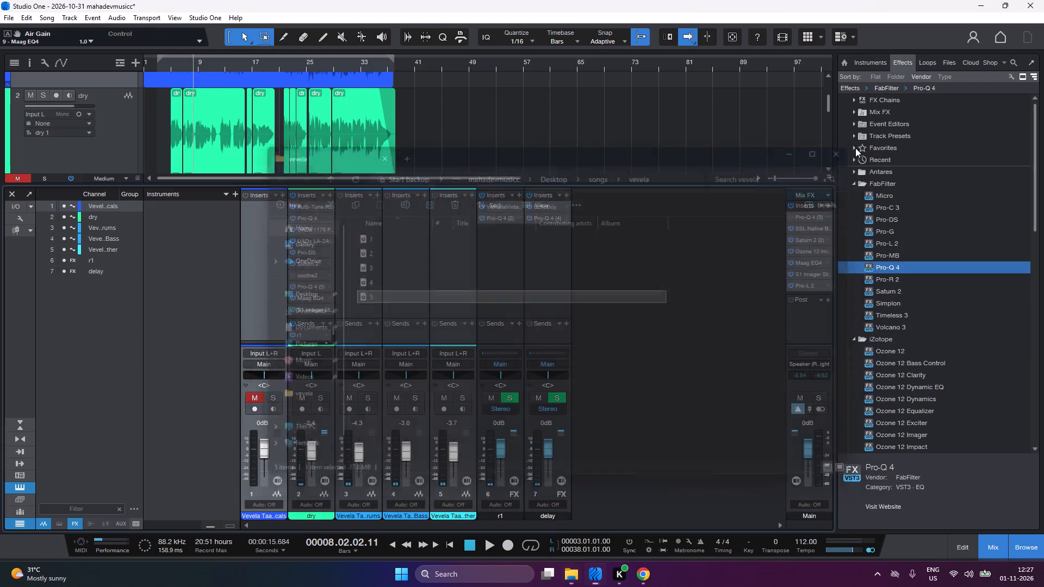
Open Maag EQ4 on the Main output, set its Sub and 40 Hz bands to 0.0, and check the 650 Hz and 160 Hz bands.
{"action": "left_click", "coordinate": [697, 370]}
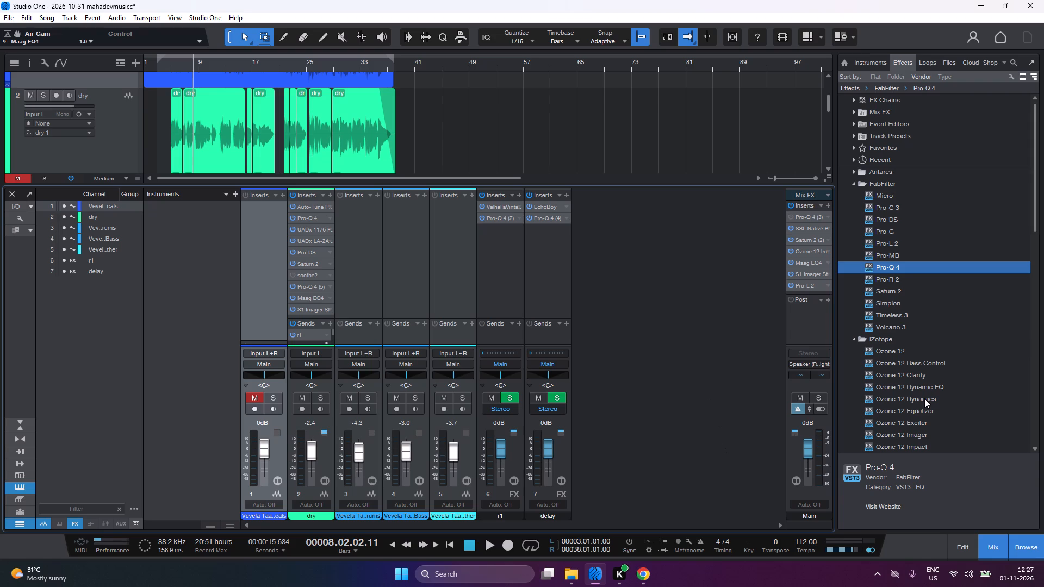
{"action": "scroll", "coordinate": [924, 398], "scroll_direction": "down", "scroll_amount": 3}
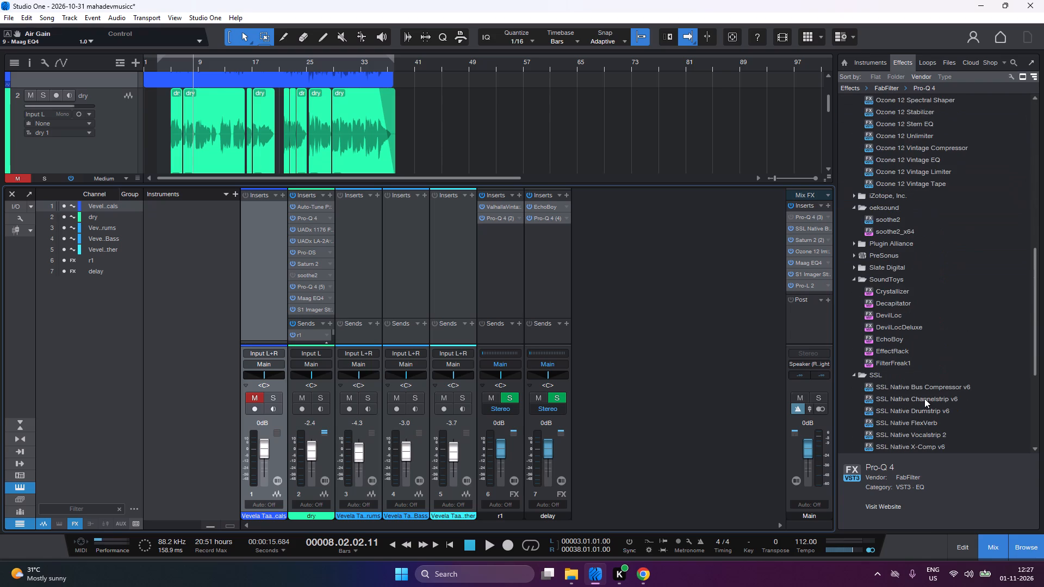
{"action": "left_click", "coordinate": [826, 259]}
{"action": "left_click", "coordinate": [837, 275]}
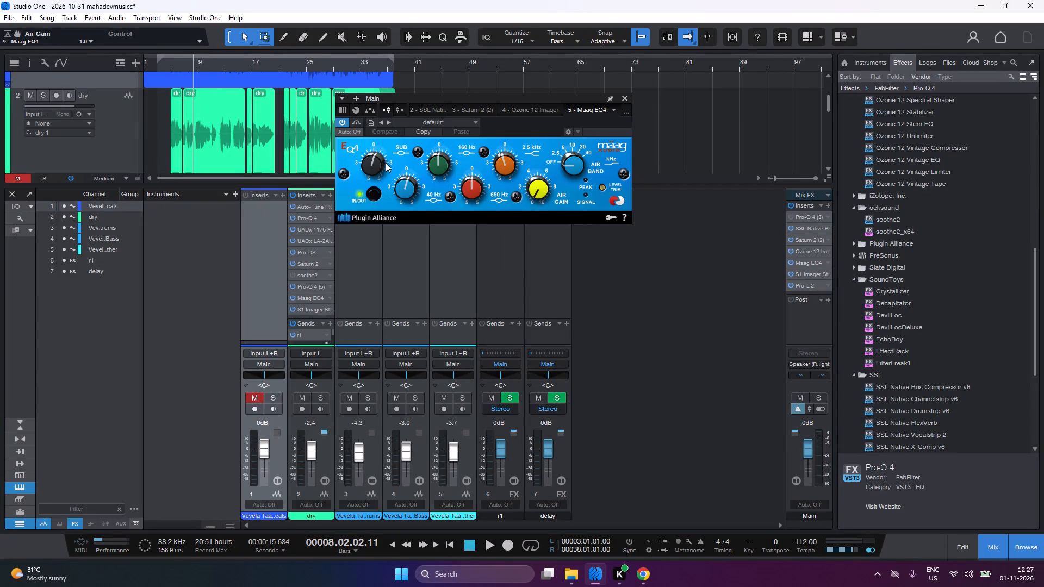
{"action": "left_click_drag", "start_coordinate": [377, 161], "coordinate": [384, 172]}
{"action": "left_click_drag", "start_coordinate": [406, 185], "coordinate": [412, 195]}
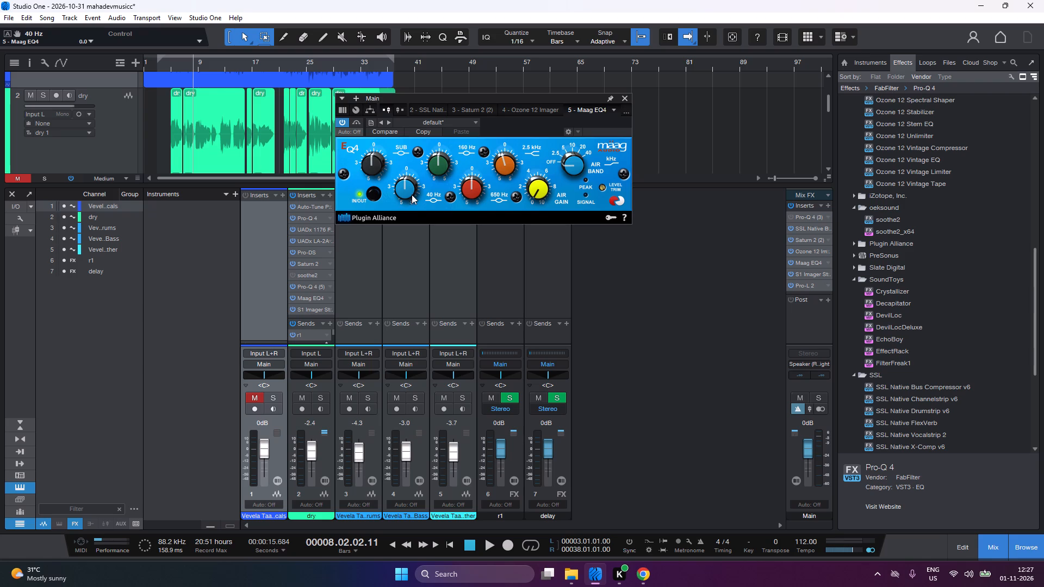
{"action": "left_click", "coordinate": [474, 185]}
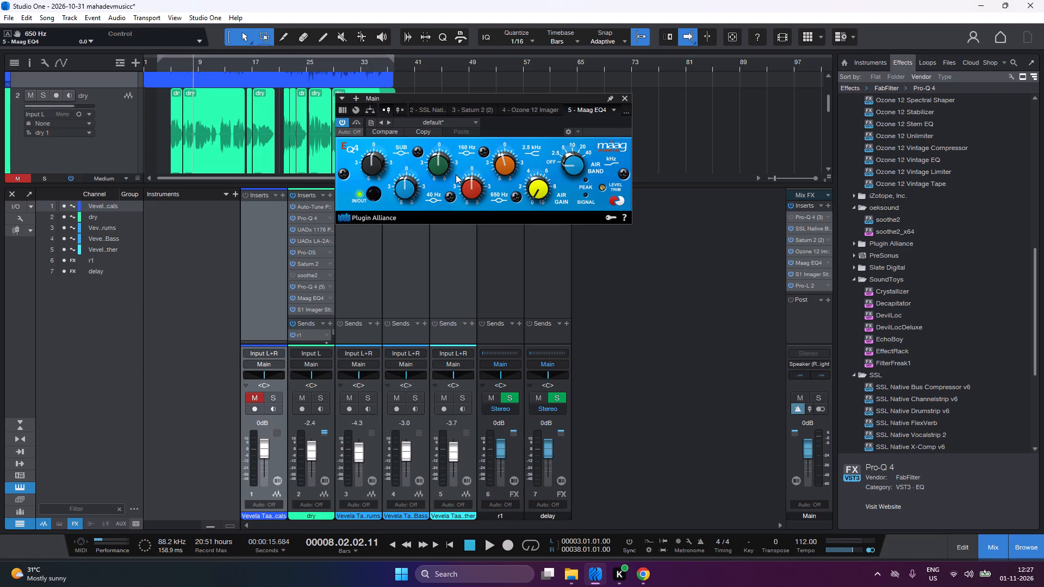
{"action": "left_click", "coordinate": [446, 167]}
Raise the Main Maag EQ4's Air Gain slightly, set its Air Band to 10 kHz, play from the loop start and close the plug-in window.
{"action": "left_click_drag", "start_coordinate": [539, 186], "coordinate": [538, 174]}
{"action": "left_click_drag", "start_coordinate": [538, 174], "coordinate": [538, 175]}
{"action": "left_click_drag", "start_coordinate": [571, 164], "coordinate": [577, 145]}
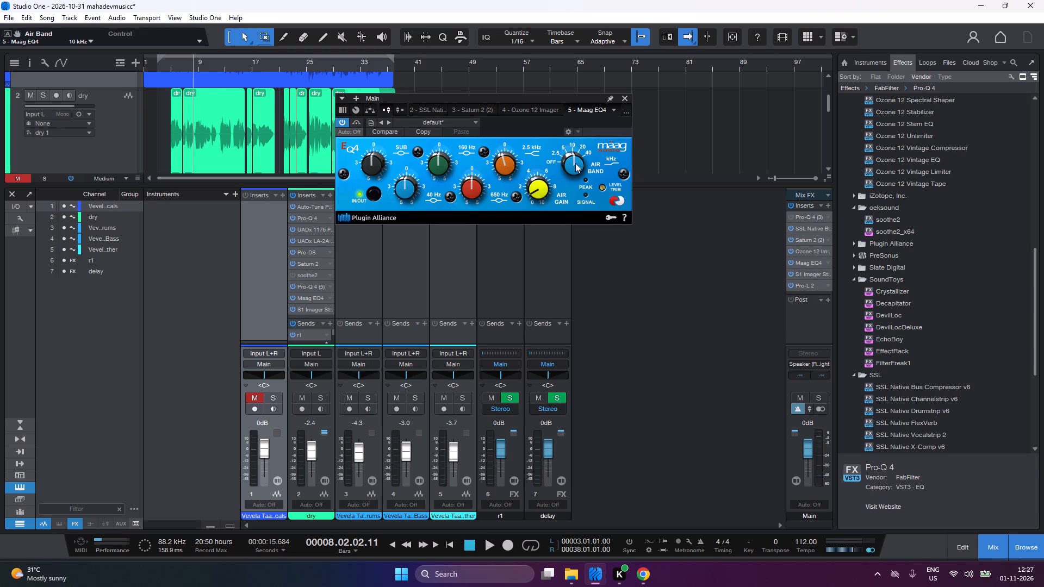
{"action": "type", "text": "1"}
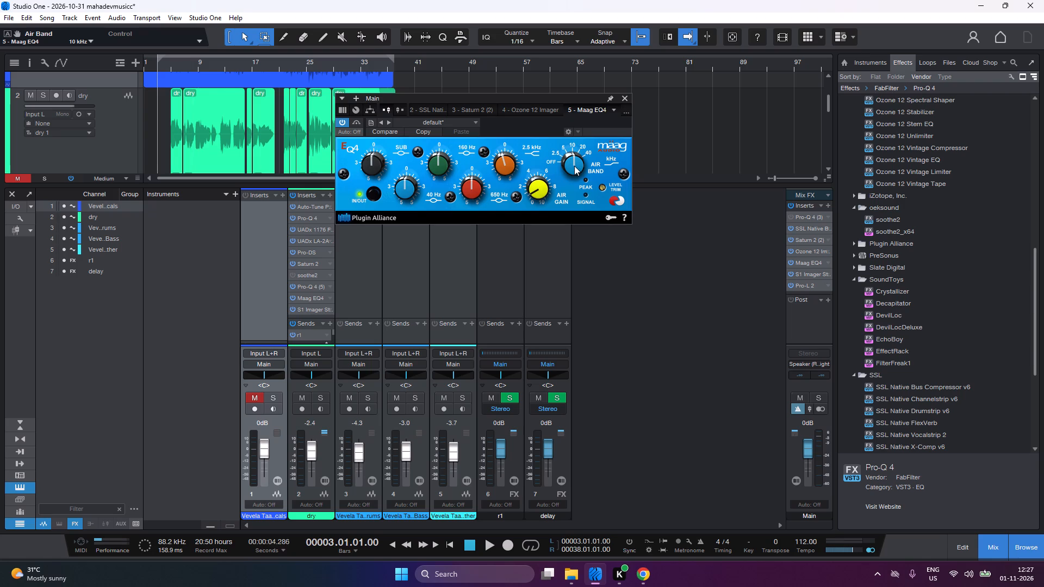
{"action": "key", "text": "space"}
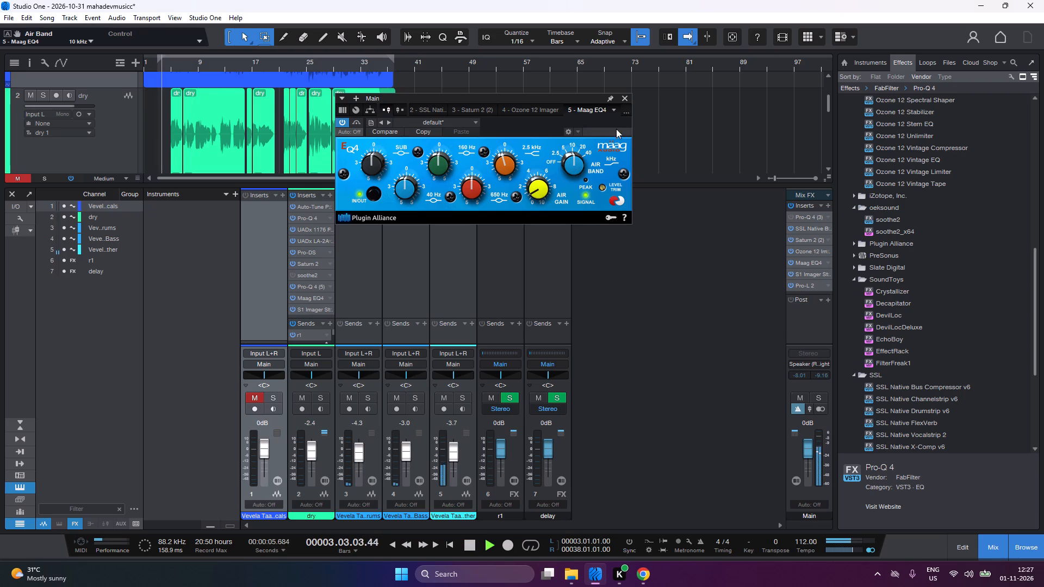
{"action": "left_click", "coordinate": [624, 99]}
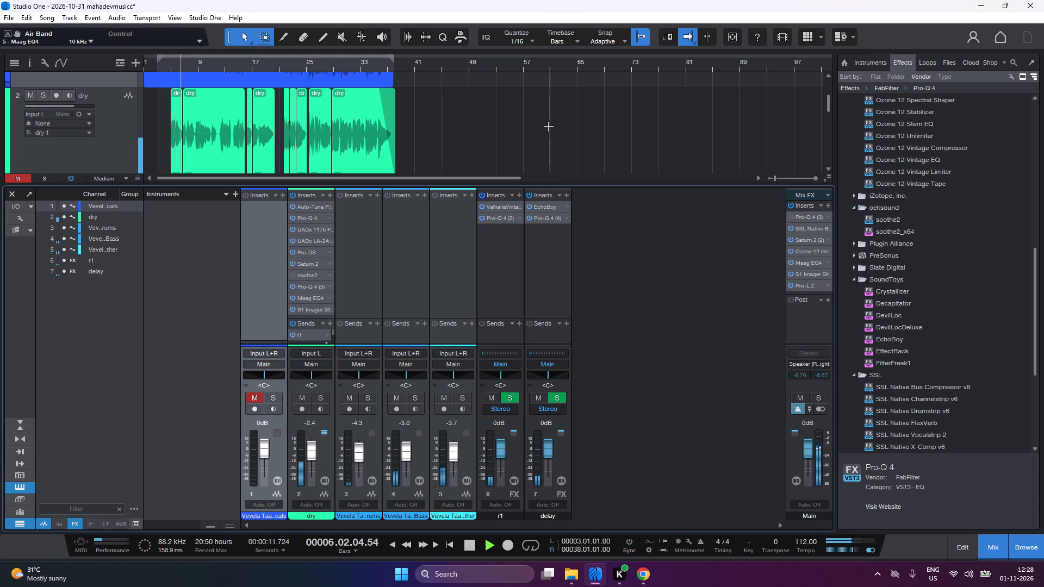
Add a new FX channel to the mixer and name it r2.
{"action": "left_click", "coordinate": [102, 302]}
{"action": "right_click", "coordinate": [102, 302]}
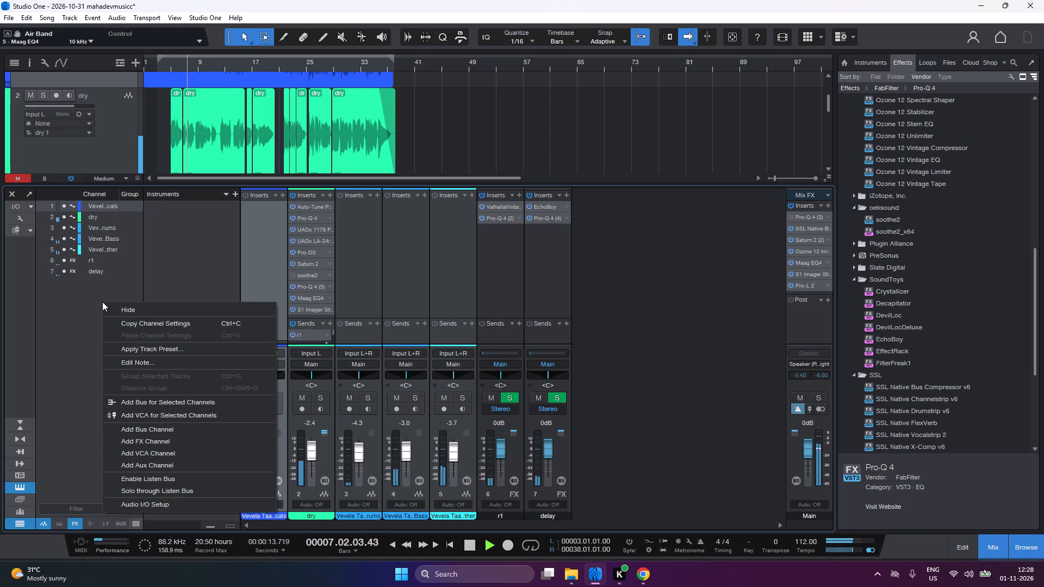
{"action": "left_click", "coordinate": [167, 437]}
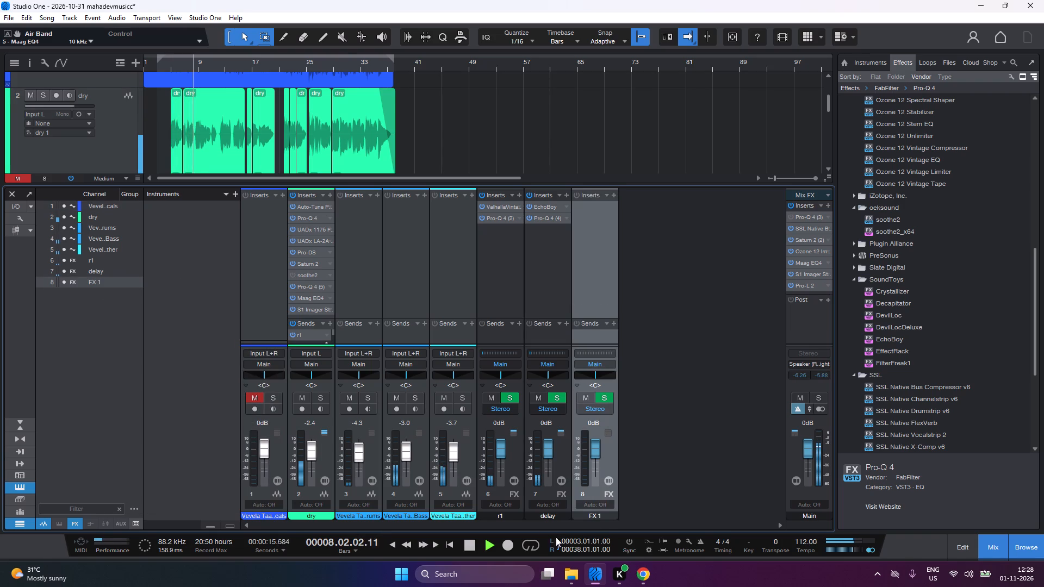
{"action": "double_click", "coordinate": [602, 516]}
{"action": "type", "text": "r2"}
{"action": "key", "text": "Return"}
{"action": "scroll", "coordinate": [885, 371], "scroll_direction": "down", "scroll_amount": 3}
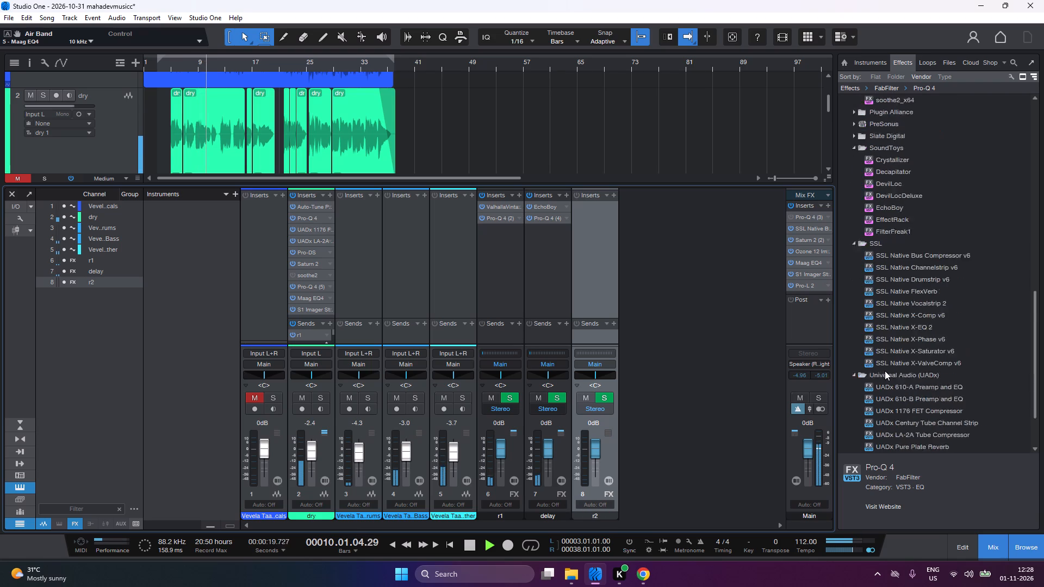
{"action": "scroll", "coordinate": [885, 371], "scroll_direction": "down", "scroll_amount": 1}
Turn on Bluetooth in the system's quick settings for headphone monitoring and return to the mixer.
{"action": "left_click", "coordinate": [968, 574]}
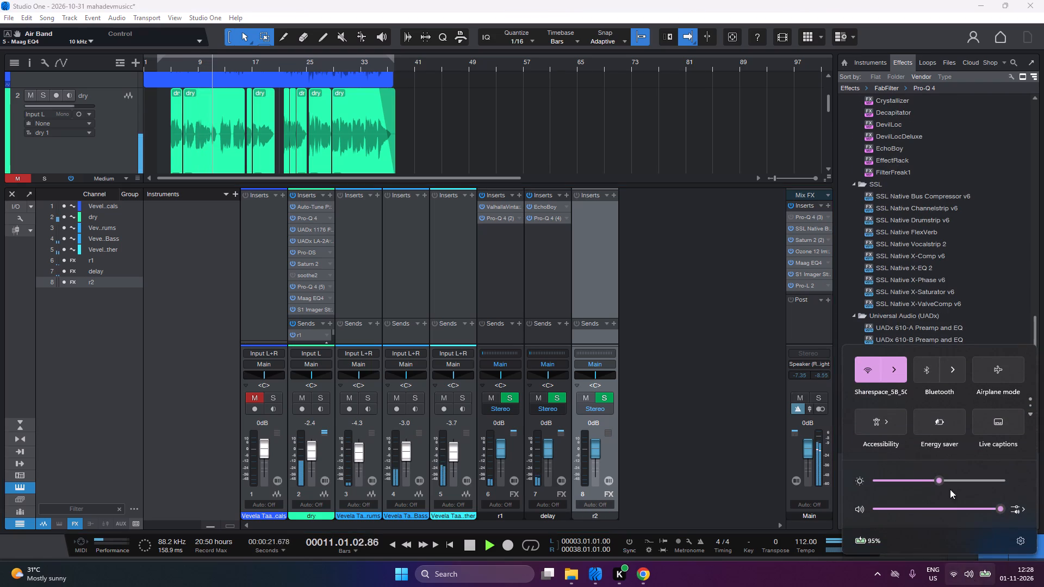
{"action": "left_click", "coordinate": [930, 374]}
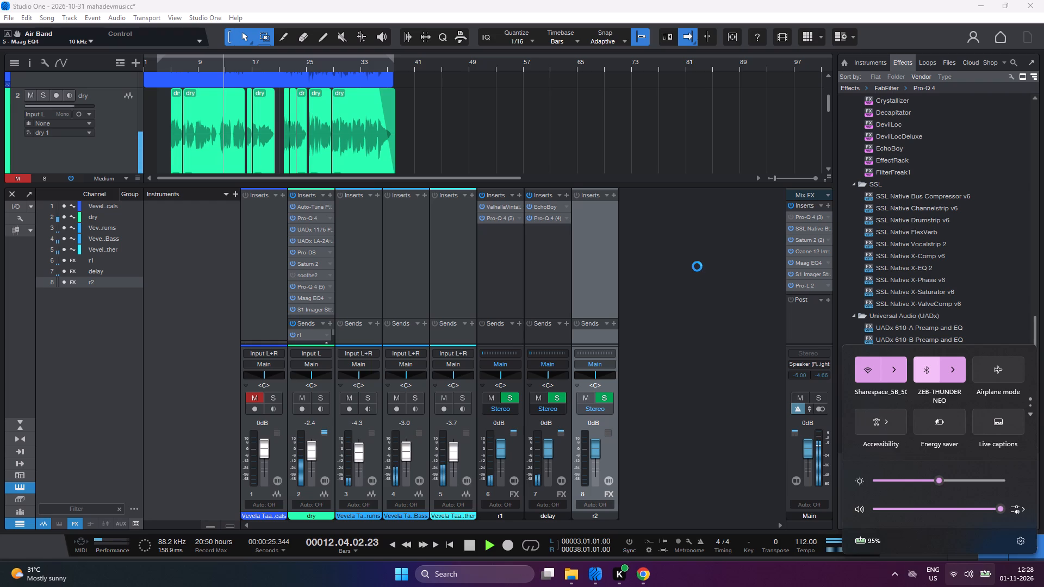
{"action": "left_click", "coordinate": [697, 266]}
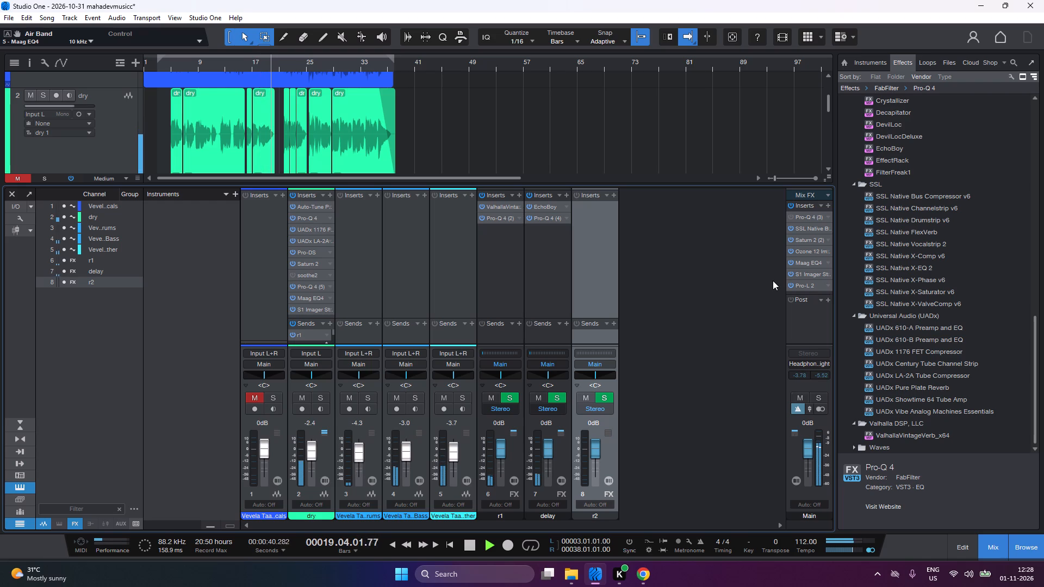
Insert ValhallaVintageVerb_x64 on the r2 channel, move its window clear of the arrangement's audio events, and stop playback.
{"action": "scroll", "coordinate": [938, 400], "scroll_direction": "down", "scroll_amount": 4}
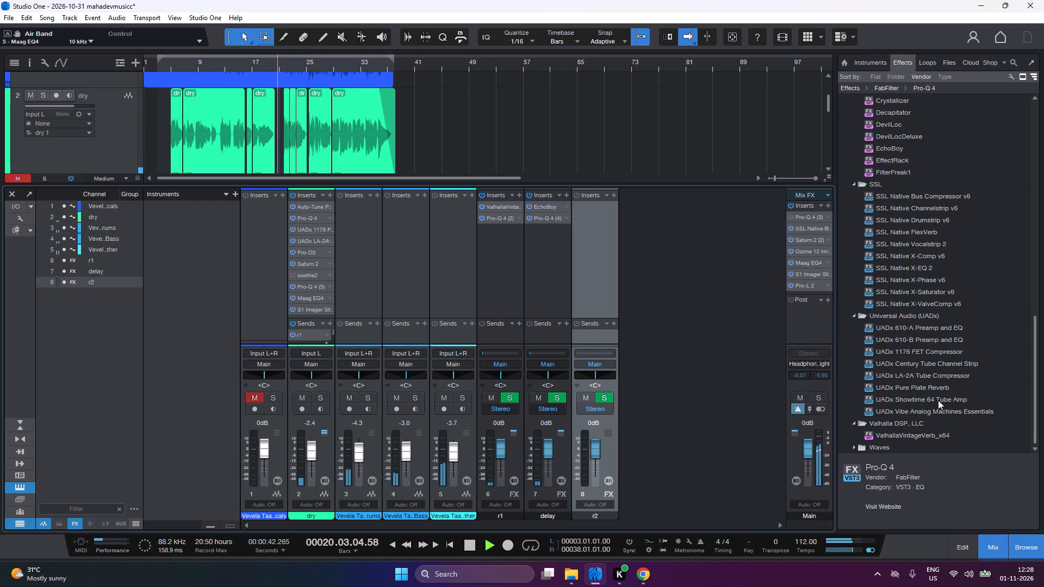
{"action": "scroll", "coordinate": [938, 400], "scroll_direction": "down", "scroll_amount": 1}
{"action": "left_click_drag", "start_coordinate": [900, 433], "coordinate": [644, 302]}
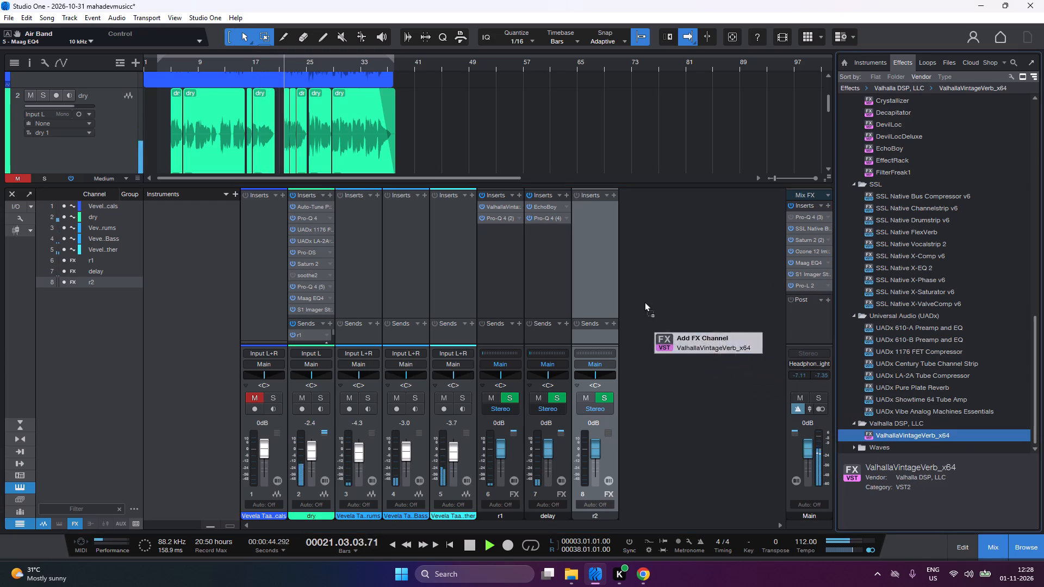
{"action": "left_click_drag", "start_coordinate": [644, 302], "coordinate": [591, 247]}
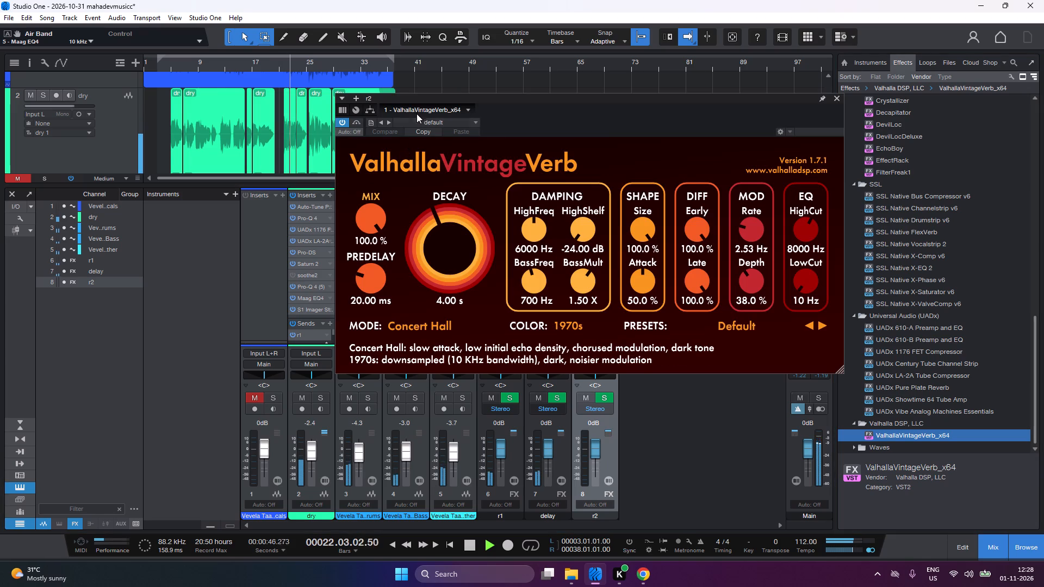
{"action": "left_click_drag", "start_coordinate": [408, 98], "coordinate": [477, 88]}
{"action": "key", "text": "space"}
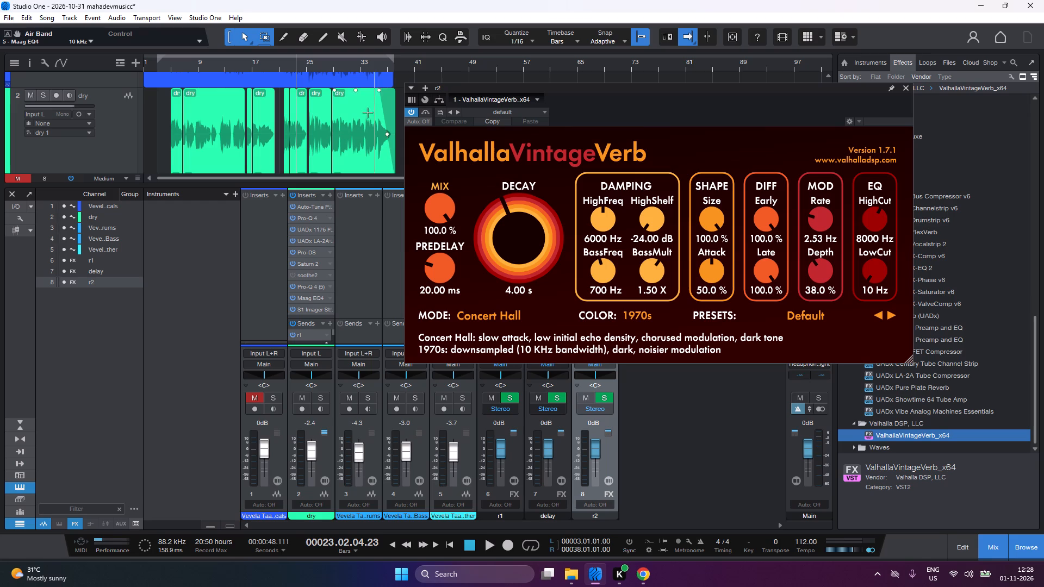
Enlarge the dry channel's sends area, add a send to r2, and play the mix from the loop start.
{"action": "left_click_drag", "start_coordinate": [310, 317], "coordinate": [324, 256]}
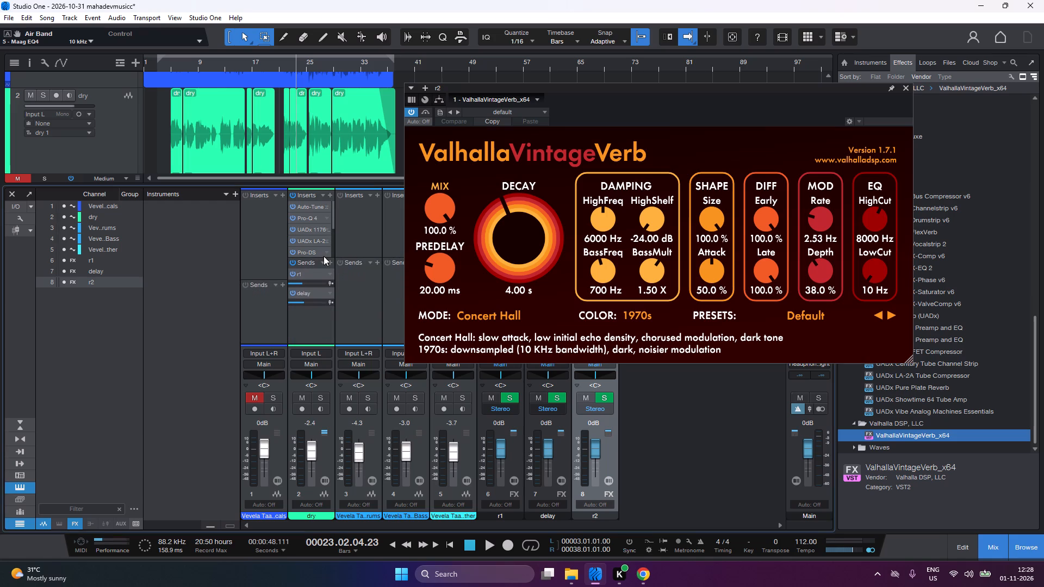
{"action": "left_click", "coordinate": [330, 263]}
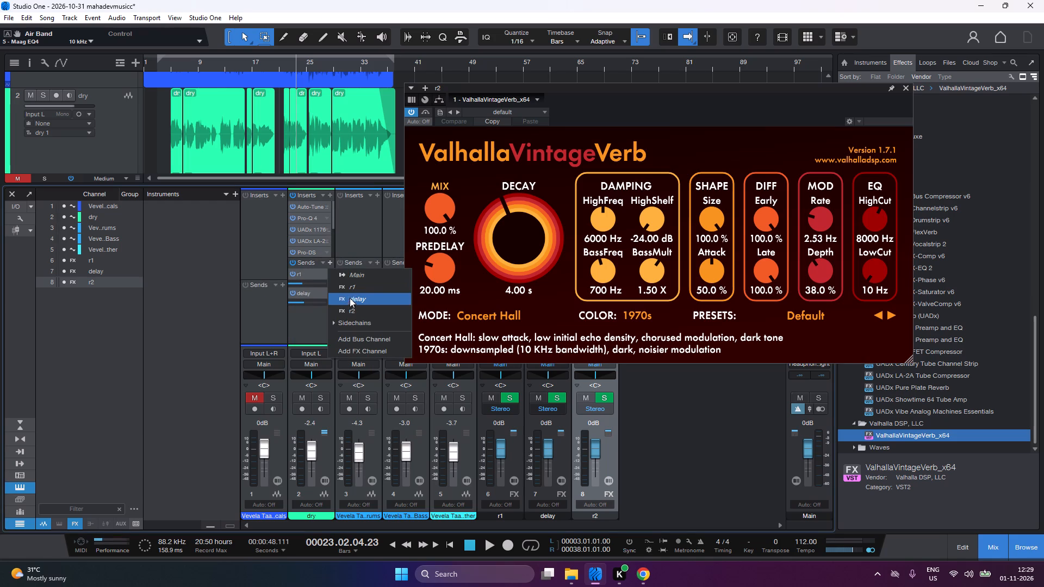
{"action": "left_click", "coordinate": [350, 307]}
{"action": "type", "text": "1"}
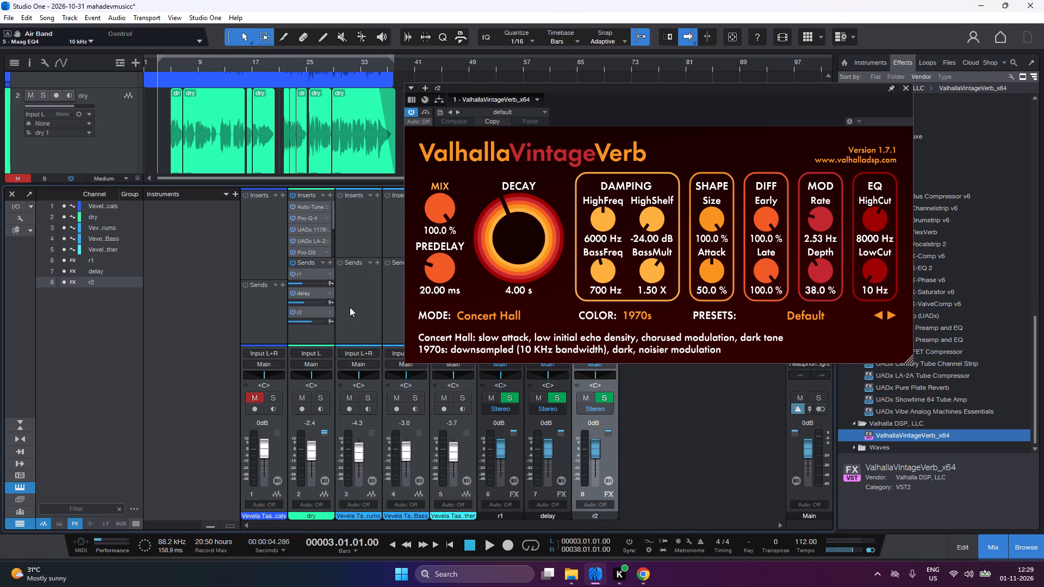
{"action": "key", "text": "space"}
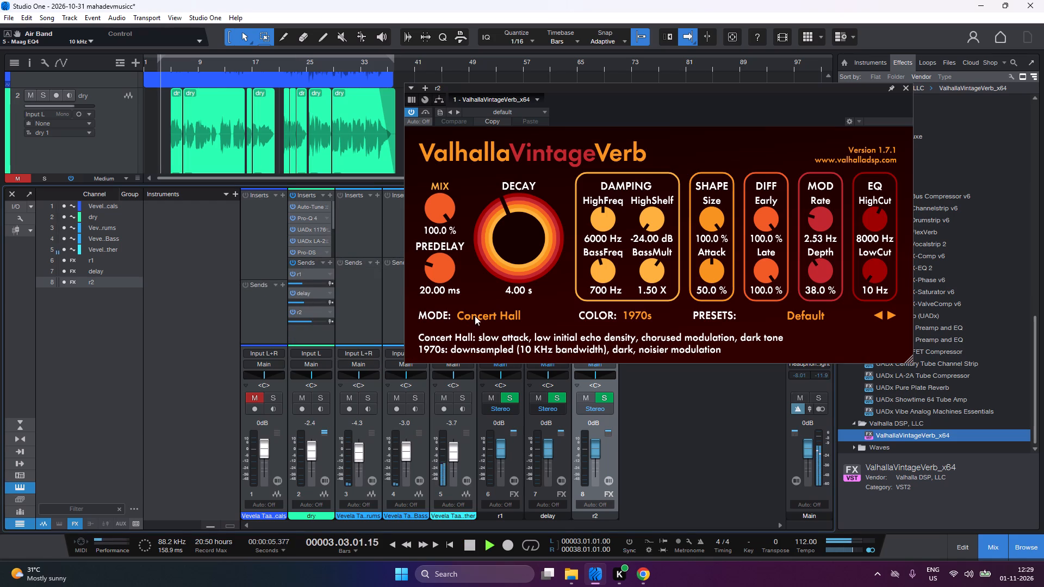
Set r2's ValhallaVintageVerb to Bright Hall mode with 40.29 ms predelay and 3.31 s decay, and close the plug-in window.
{"action": "left_click", "coordinate": [475, 316]}
{"action": "left_click", "coordinate": [500, 342]}
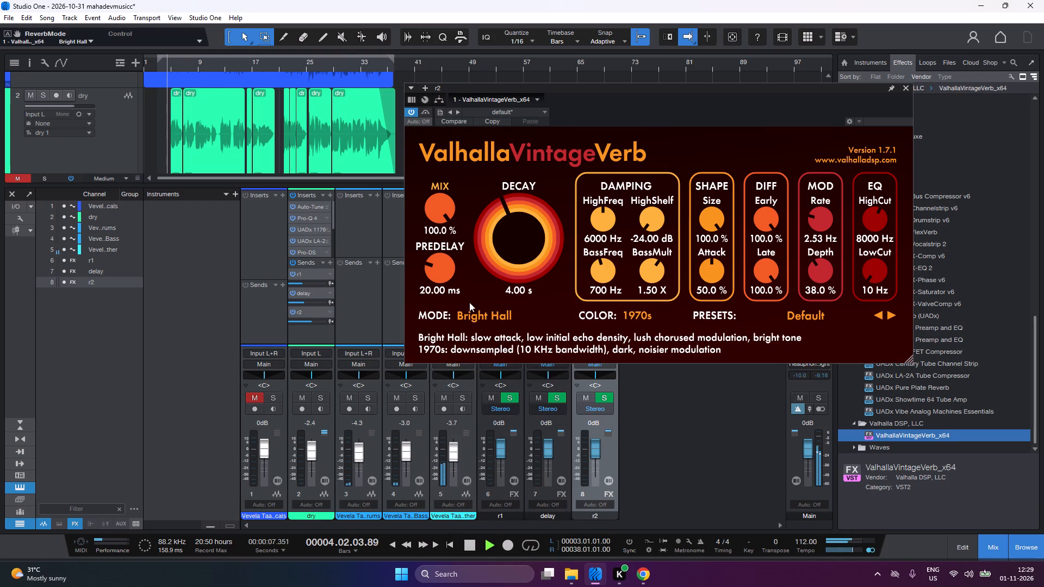
{"action": "left_click_drag", "start_coordinate": [438, 269], "coordinate": [439, 264]}
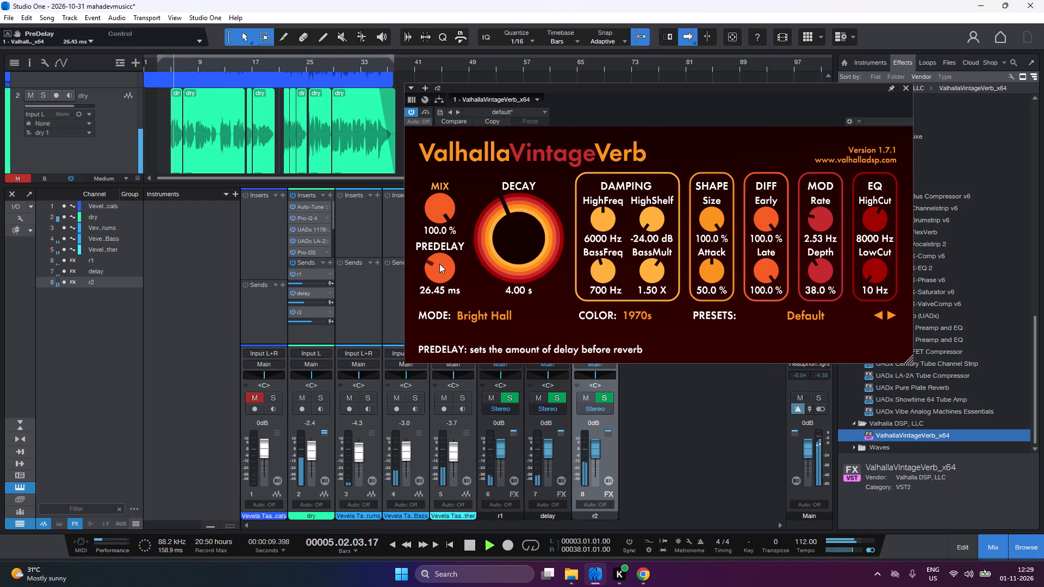
{"action": "left_click_drag", "start_coordinate": [439, 264], "coordinate": [443, 257]}
{"action": "left_click", "coordinate": [499, 235]}
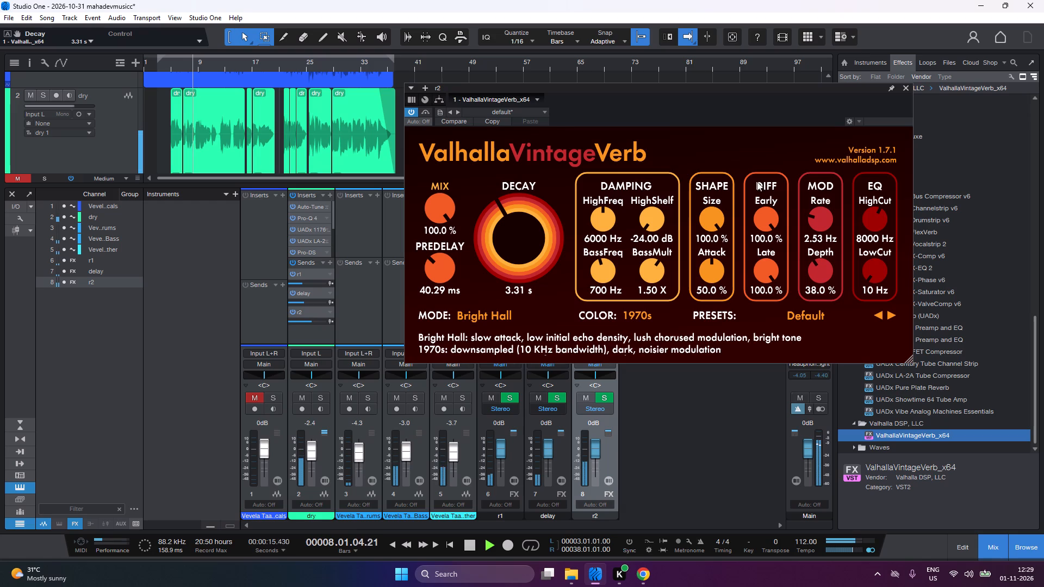
{"action": "left_click", "coordinate": [906, 90]}
Copy the delay channel's Pro-Q 4 onto r2 below the reverb, select its low-cut band and close the plug-in window.
{"action": "left_click_drag", "start_coordinate": [539, 218], "coordinate": [586, 218]}
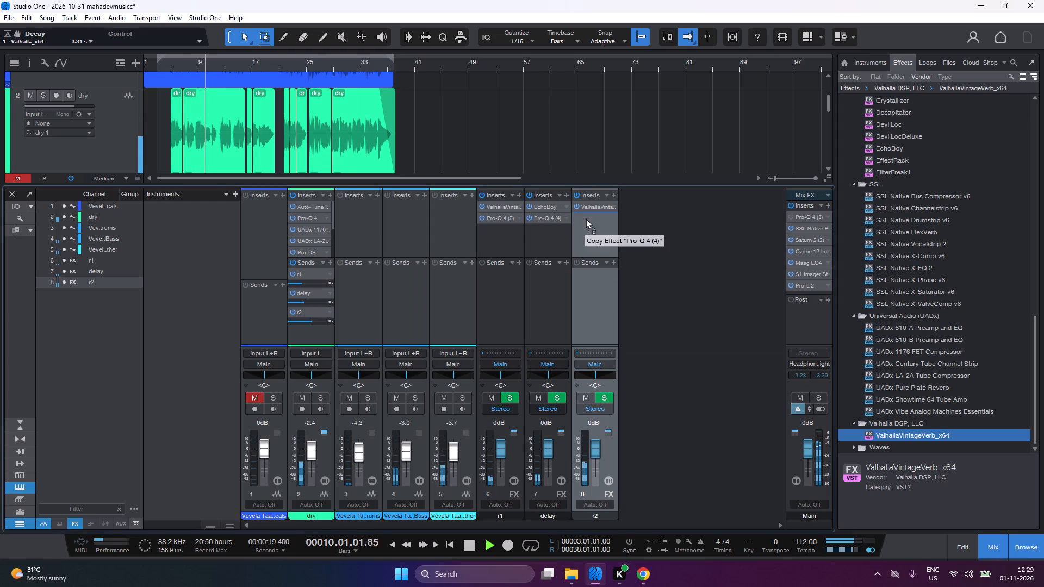
{"action": "left_click_drag", "start_coordinate": [586, 218], "coordinate": [587, 218]}
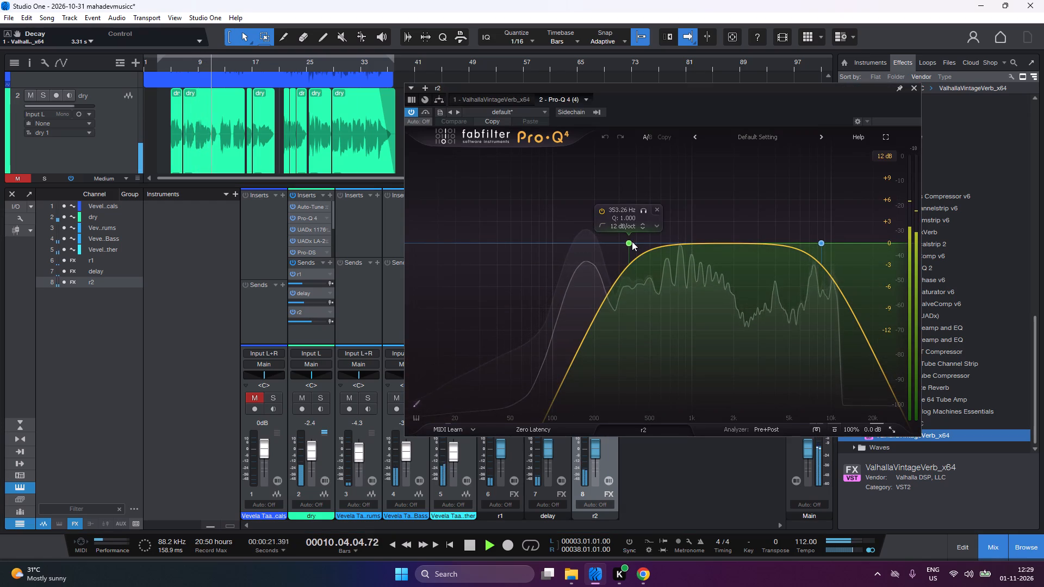
{"action": "left_click", "coordinate": [630, 242]}
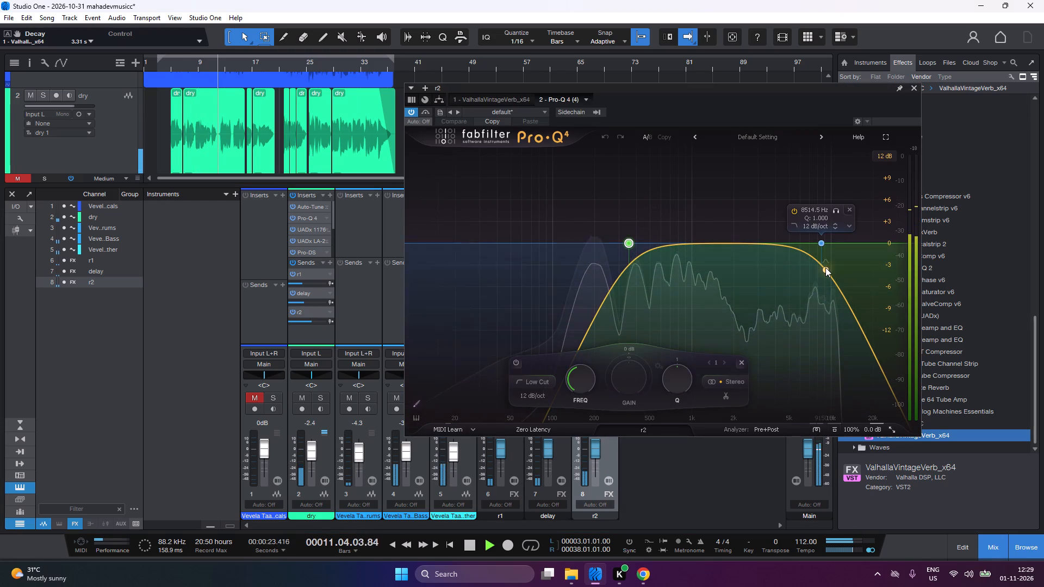
{"action": "left_click", "coordinate": [915, 89]}
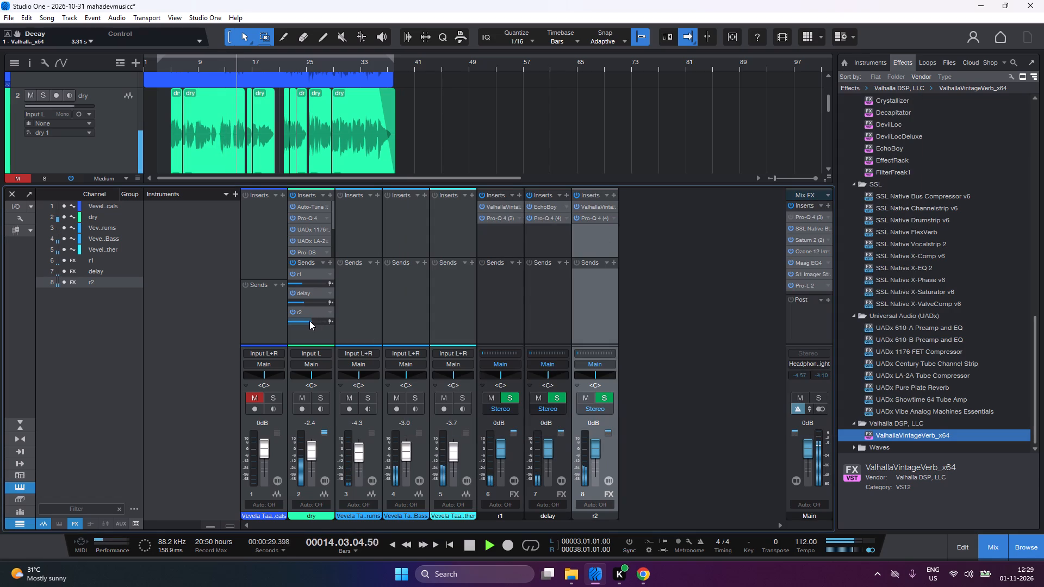
Lower the dry channel's send level to r2 to -10.0 dB.
{"action": "left_click_drag", "start_coordinate": [309, 321], "coordinate": [309, 333]}
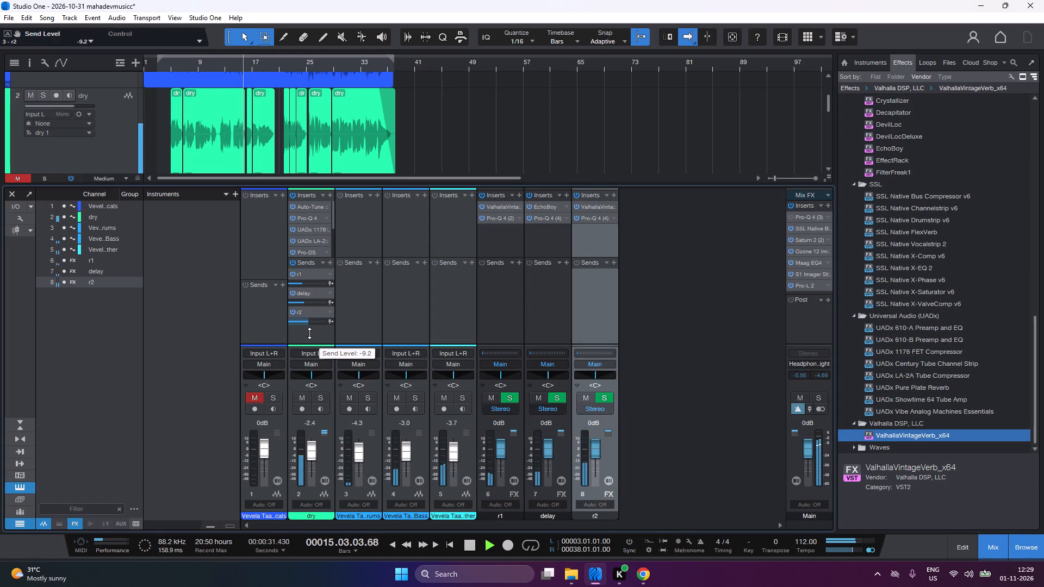
{"action": "left_click_drag", "start_coordinate": [309, 333], "coordinate": [310, 334]}
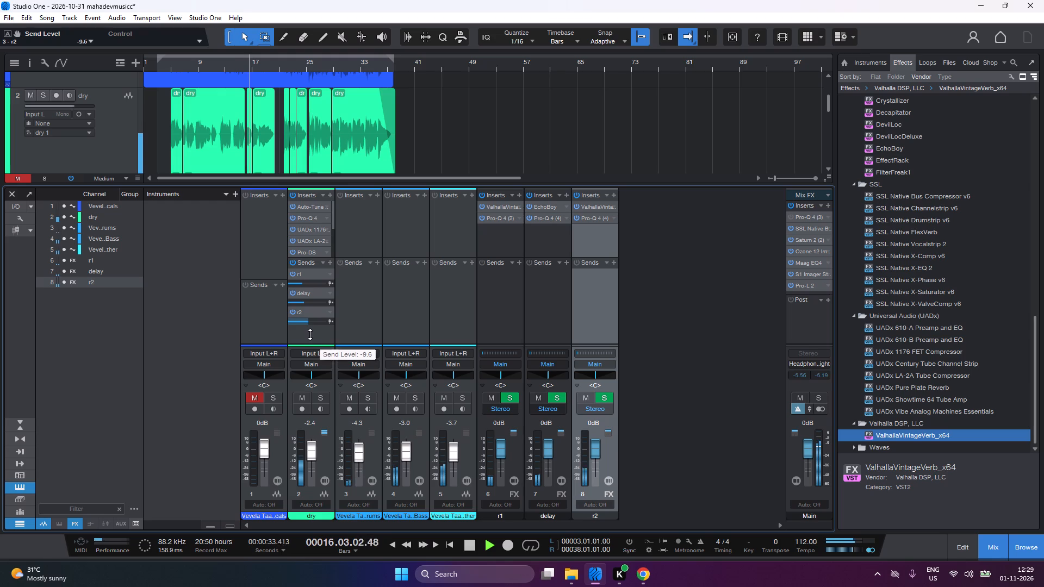
{"action": "left_click_drag", "start_coordinate": [310, 334], "coordinate": [310, 336]}
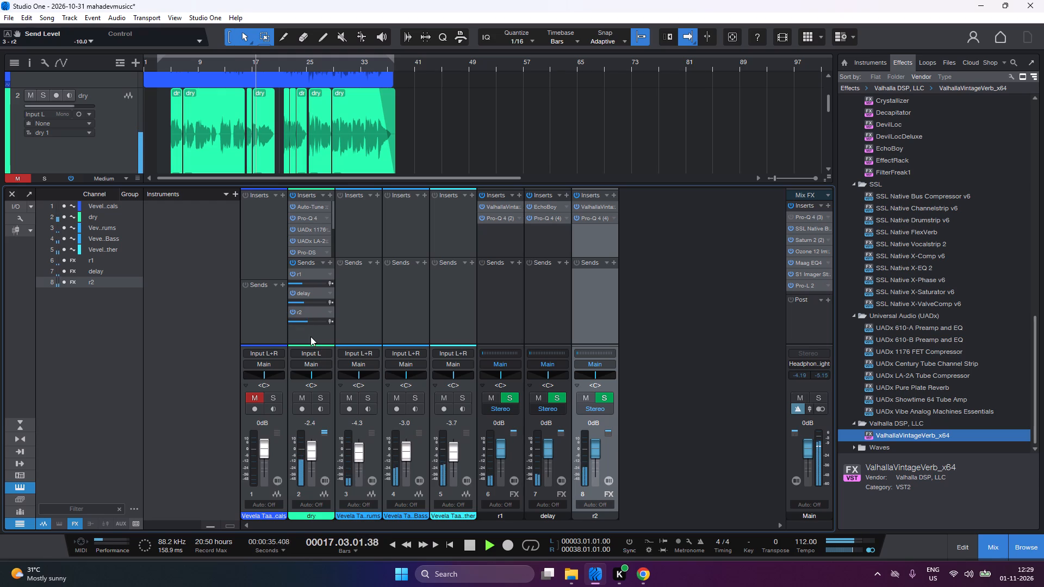
Solo the dry channel and lower the r2 channel's volume fader to -10.4 dB.
{"action": "left_click", "coordinate": [318, 395]}
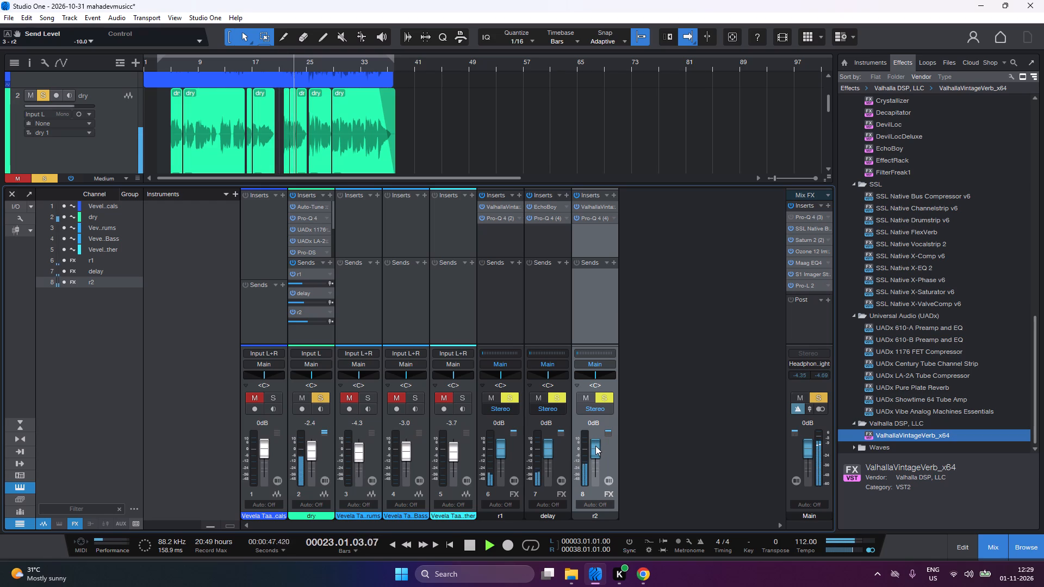
{"action": "left_click_drag", "start_coordinate": [595, 446], "coordinate": [598, 454]}
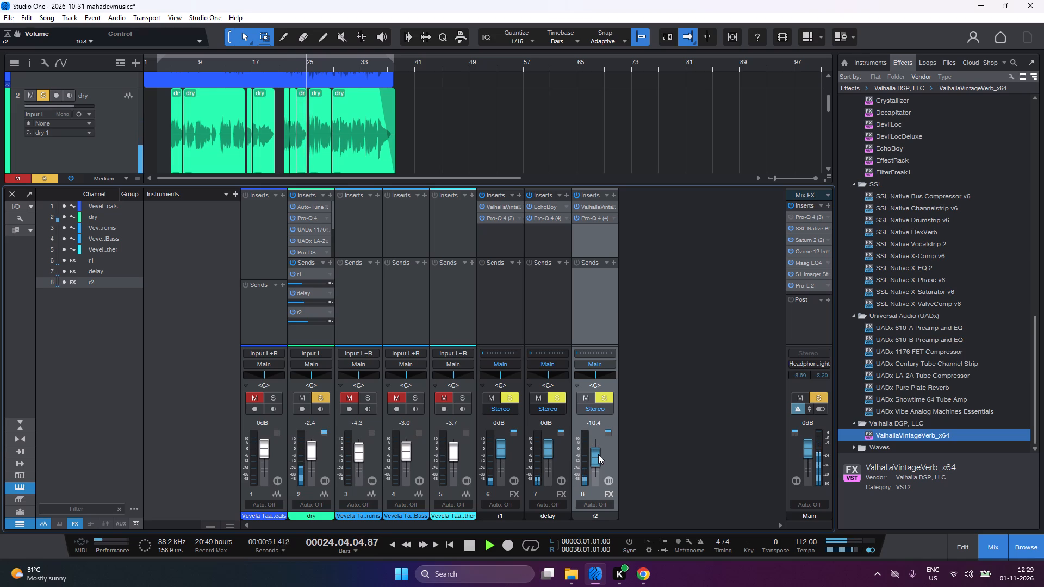
{"action": "left_click", "coordinate": [598, 454]}
{"action": "left_click", "coordinate": [598, 453]}
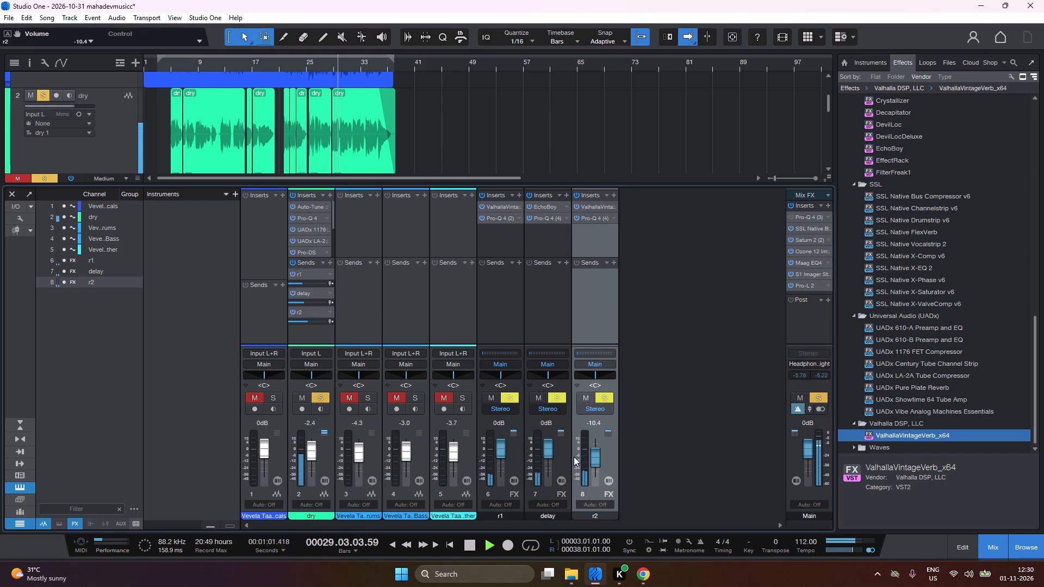
Set the dry channel's r1 send to -18.3 dB, unsolo the dry channel, and replay the full mix from the loop start.
{"action": "left_click", "coordinate": [308, 281]}
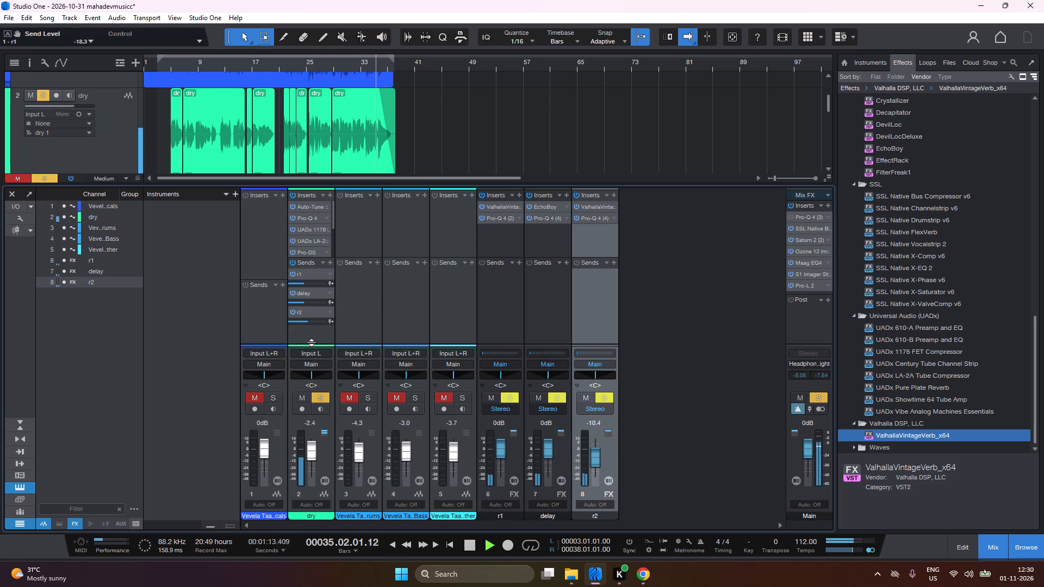
{"action": "left_click", "coordinate": [325, 395]}
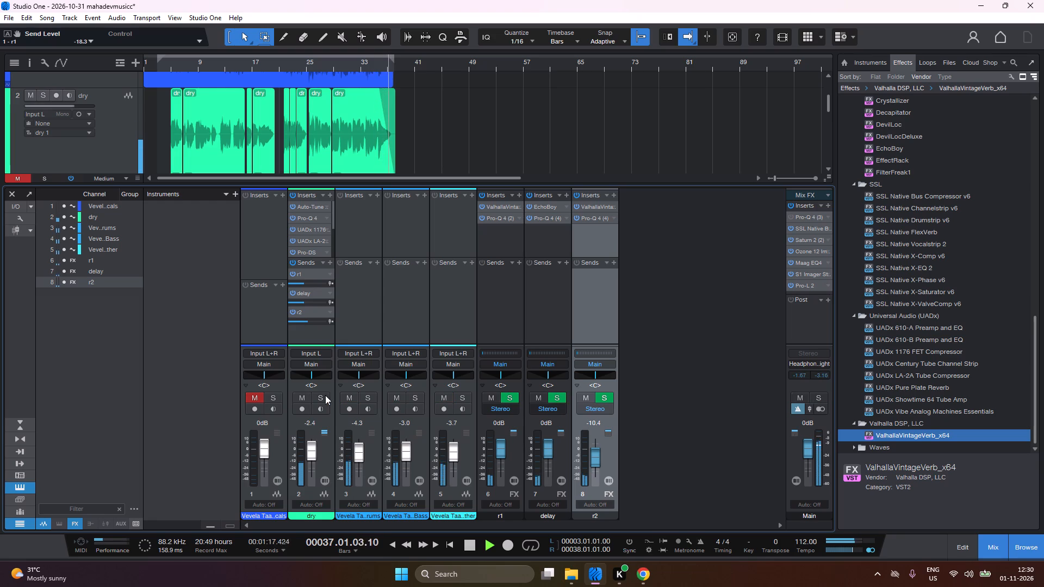
{"action": "key", "text": "1"}
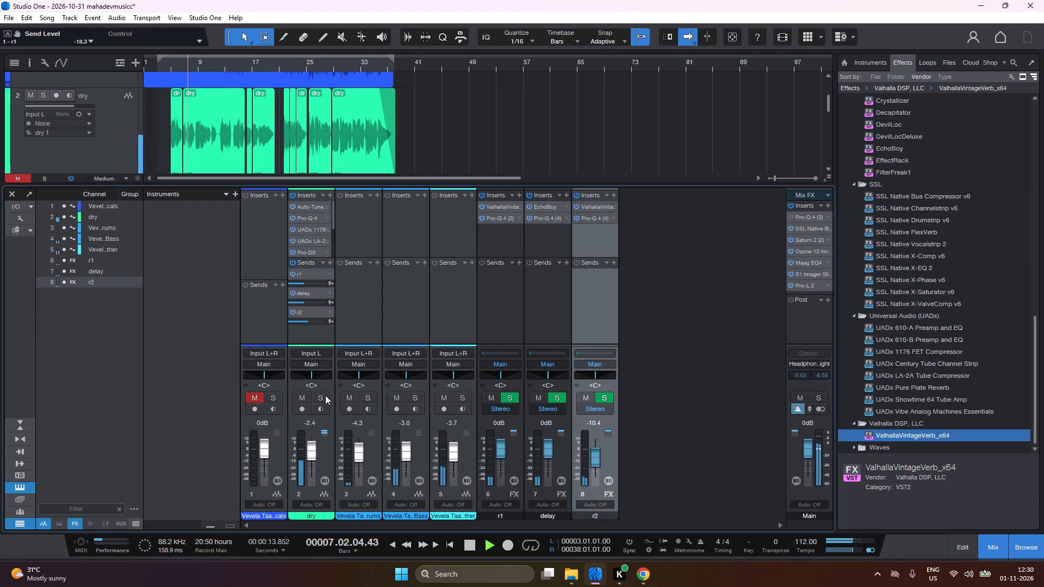
{"action": "left_click", "coordinate": [315, 321]}
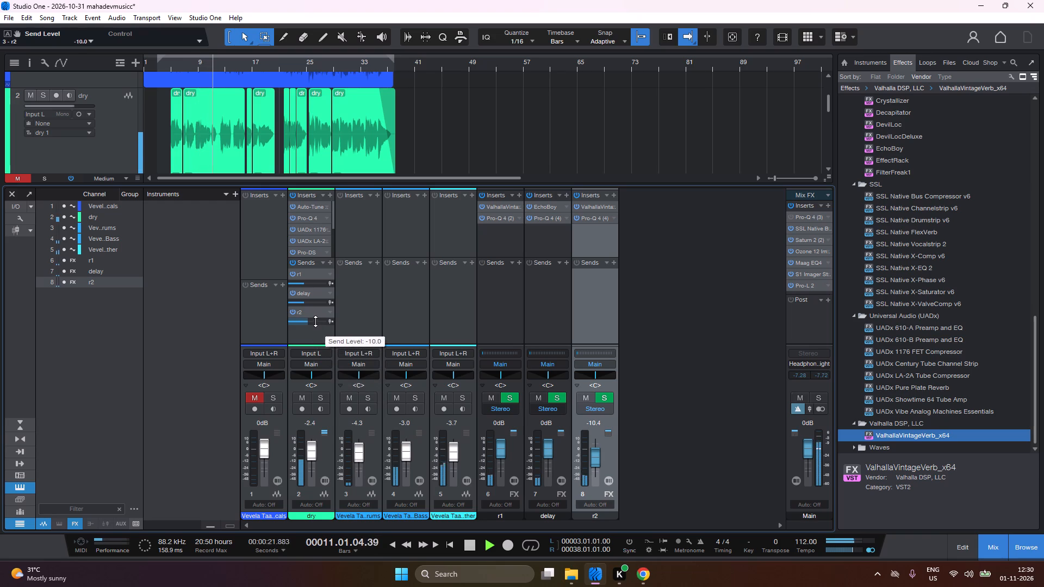
Solo the dry channel, enlarge its inserts area and open its Pro-Q 4 (5).
{"action": "left_click", "coordinate": [324, 397]}
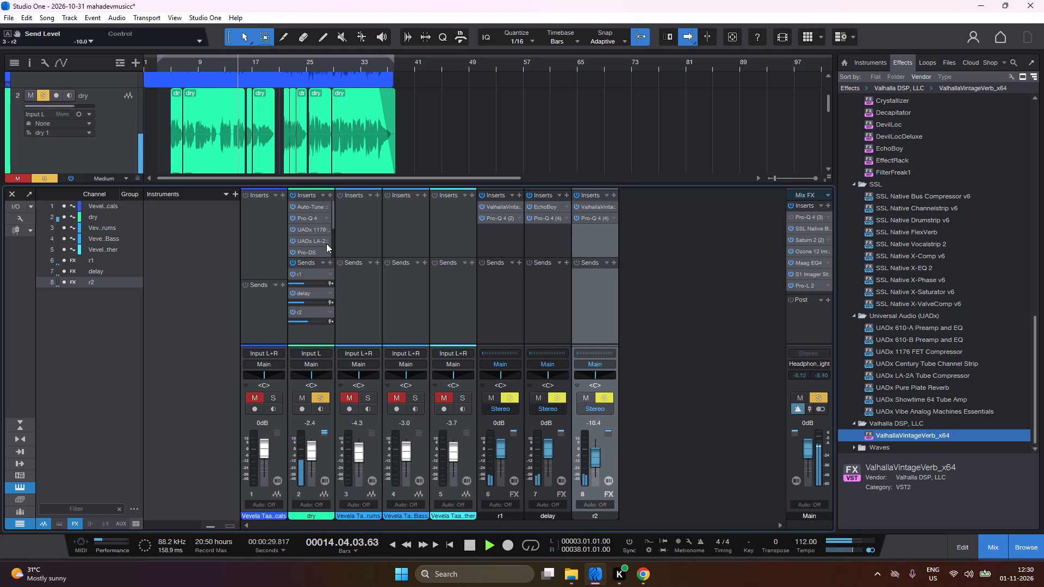
{"action": "left_click_drag", "start_coordinate": [338, 257], "coordinate": [342, 321]}
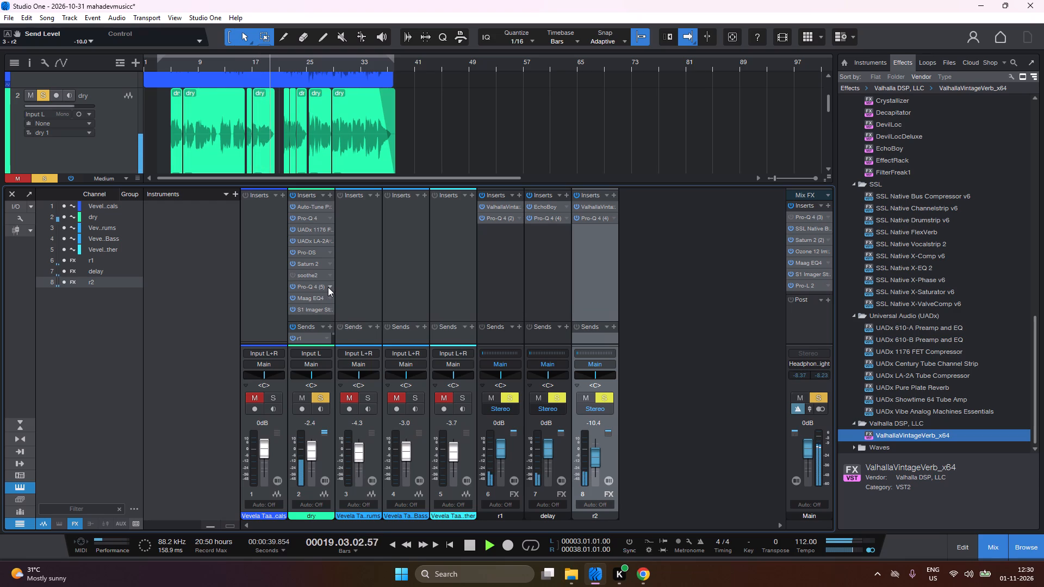
{"action": "left_click", "coordinate": [328, 287]}
{"action": "left_click", "coordinate": [339, 296]}
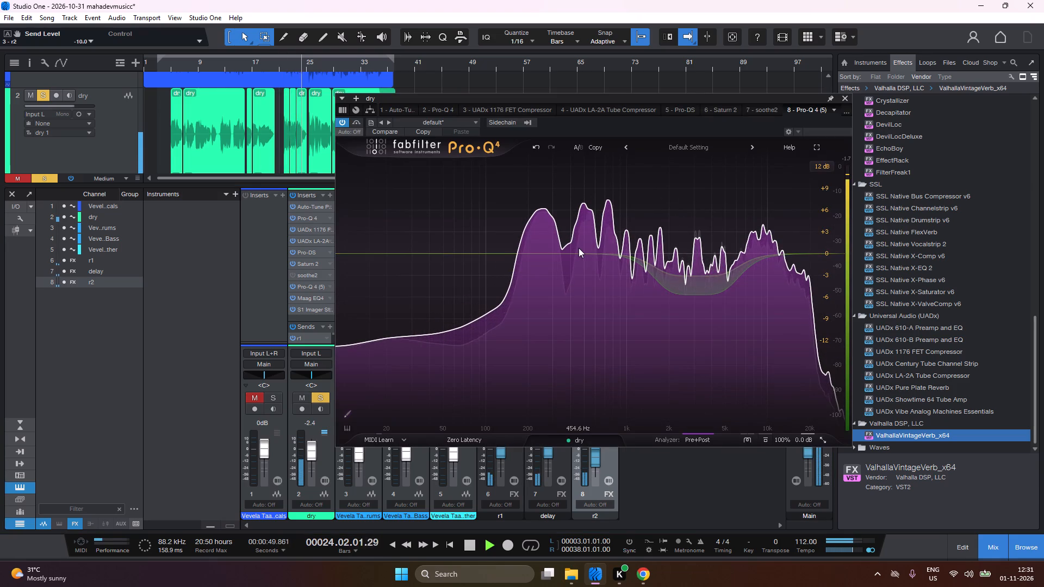
Add a narrow bell band at about 488 Hz with about +9 dB gain and Q 35, and replay from the loop start.
{"action": "double_click", "coordinate": [582, 248]}
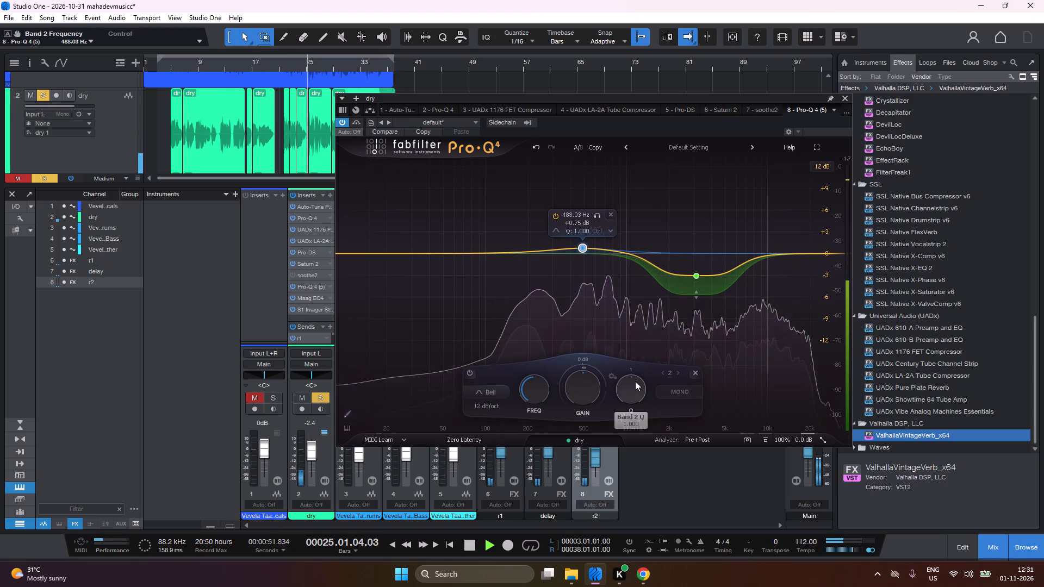
{"action": "left_click_drag", "start_coordinate": [630, 386], "coordinate": [631, 338]}
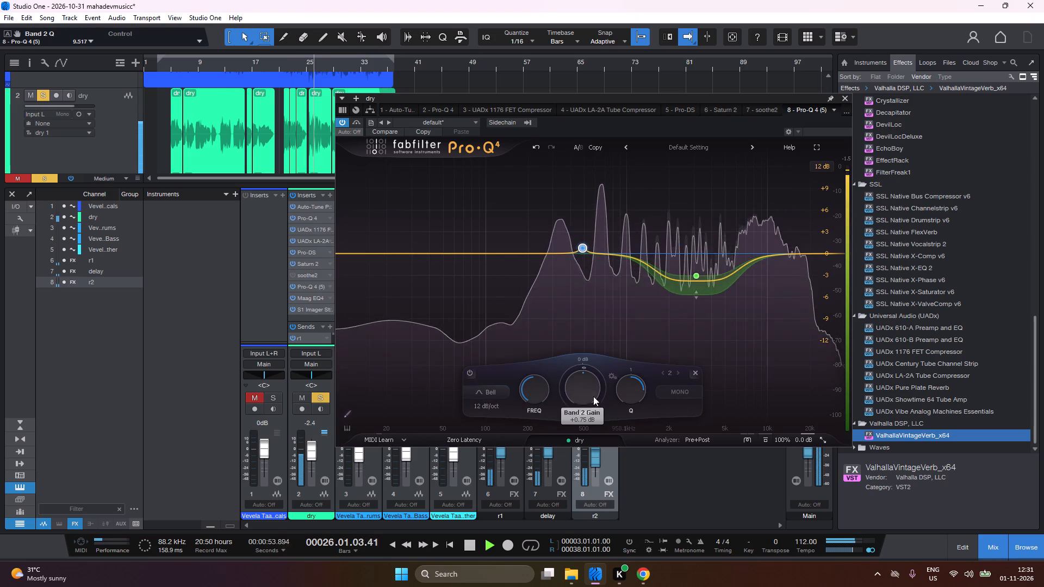
{"action": "left_click_drag", "start_coordinate": [584, 389], "coordinate": [582, 337]}
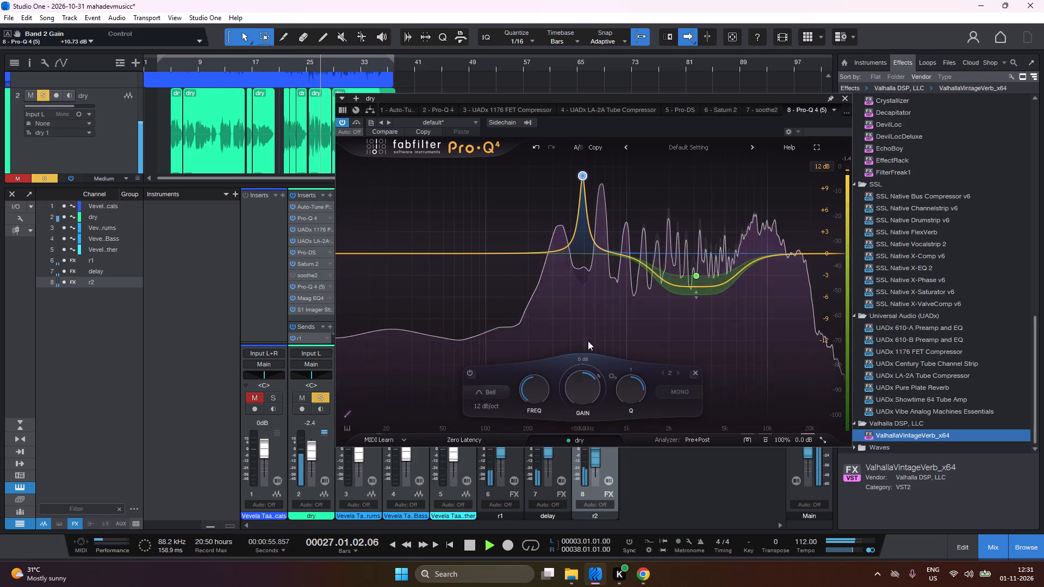
{"action": "left_click_drag", "start_coordinate": [631, 388], "coordinate": [632, 374]}
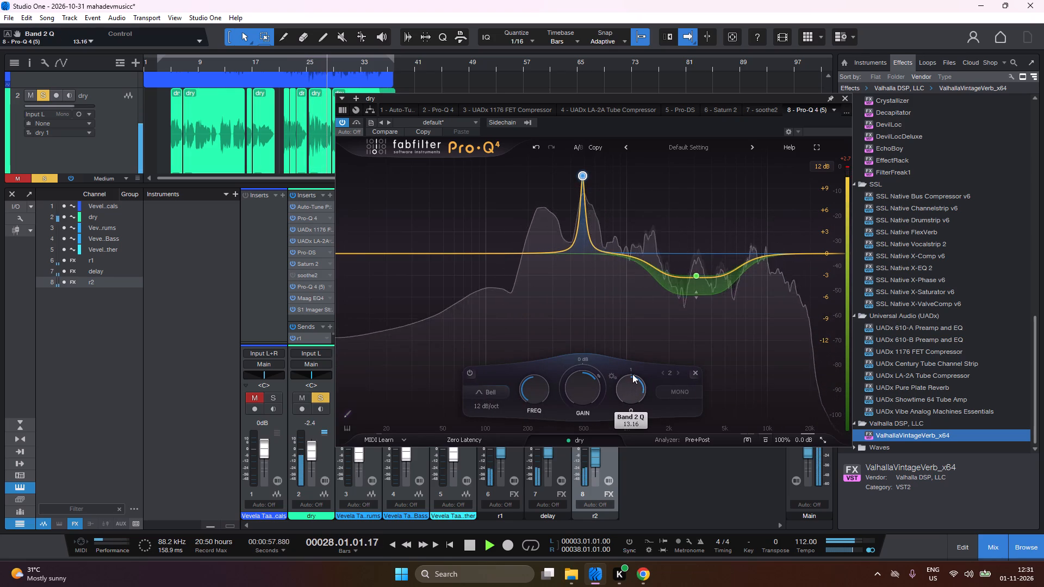
{"action": "left_click_drag", "start_coordinate": [632, 374], "coordinate": [634, 361]}
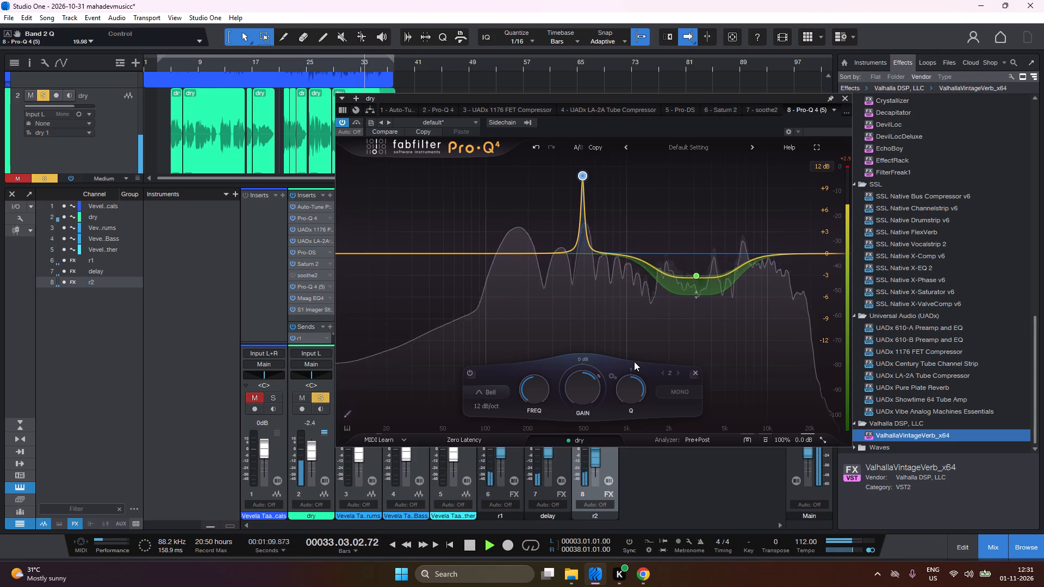
{"action": "left_click_drag", "start_coordinate": [578, 388], "coordinate": [579, 390]}
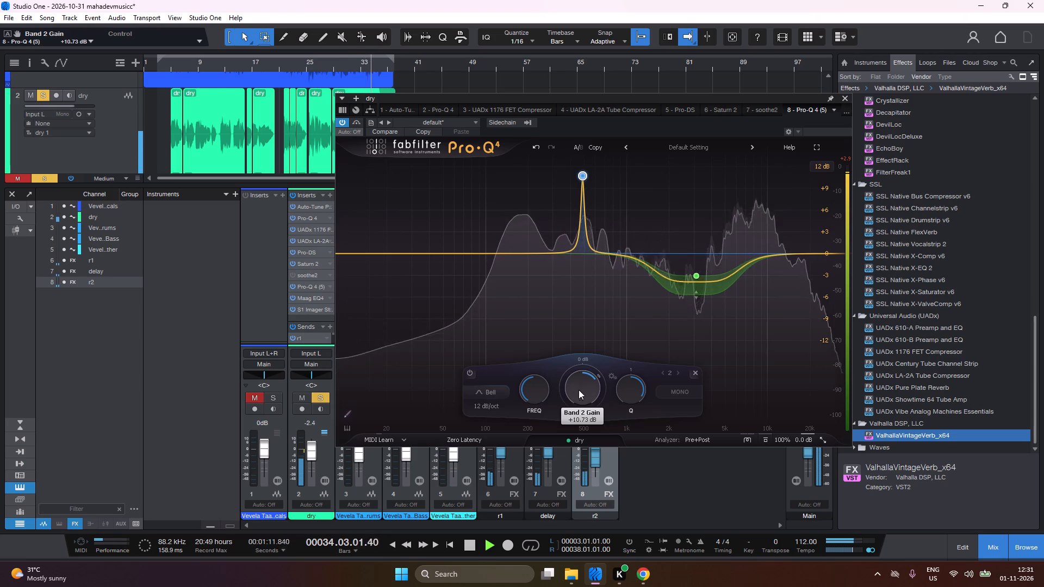
{"action": "left_click_drag", "start_coordinate": [579, 390], "coordinate": [583, 397]}
{"action": "left_click_drag", "start_coordinate": [628, 393], "coordinate": [632, 379]}
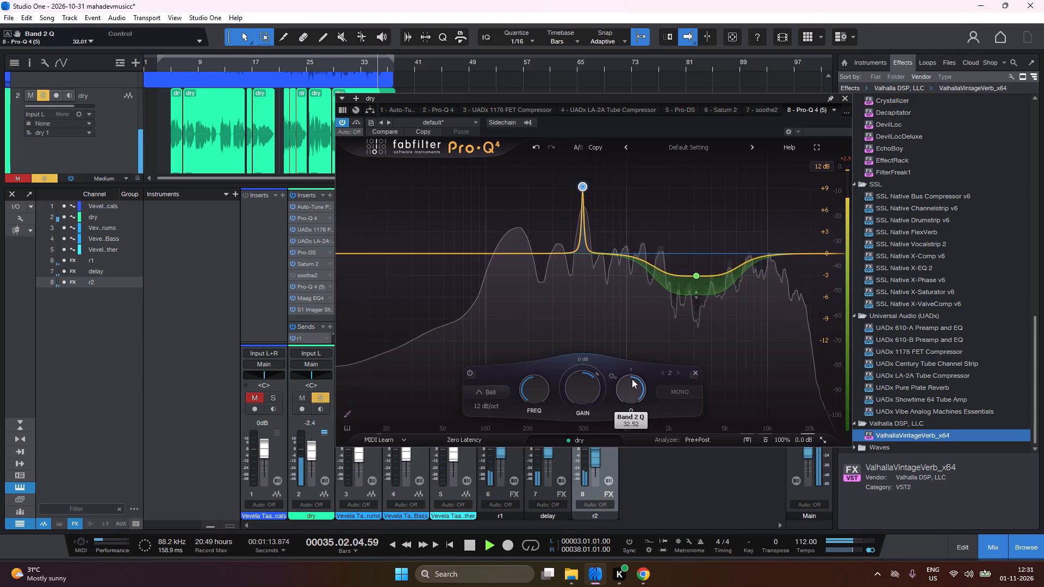
{"action": "left_click_drag", "start_coordinate": [632, 379], "coordinate": [632, 378]}
{"action": "key", "text": "1"}
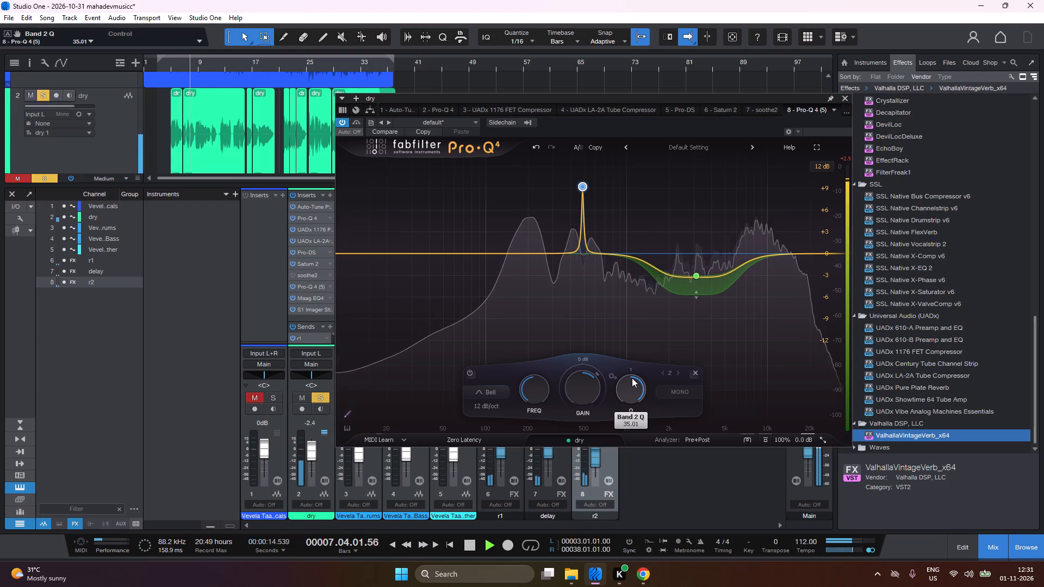
Add a low-shelf band at about 310 Hz to the dry channel's EQ, audition deeper cuts, and settle its gain at -0.70 dB.
{"action": "double_click", "coordinate": [555, 254]}
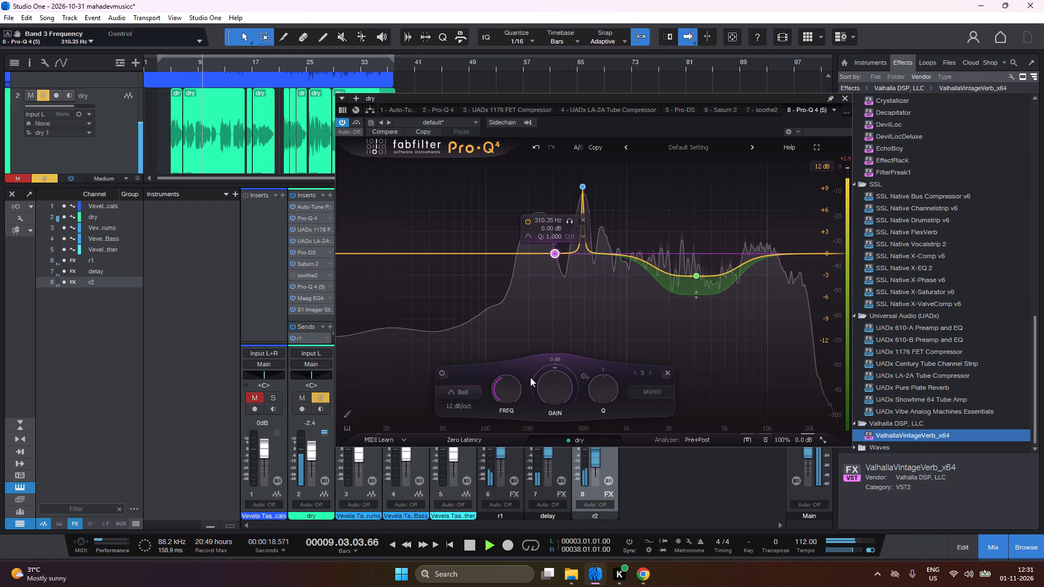
{"action": "left_click", "coordinate": [462, 394]}
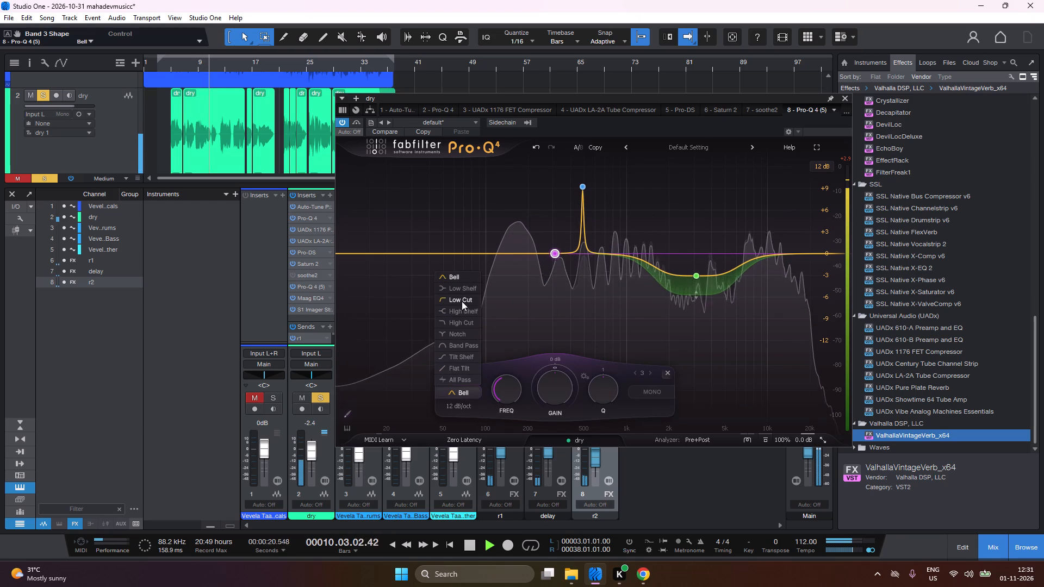
{"action": "left_click", "coordinate": [464, 292]}
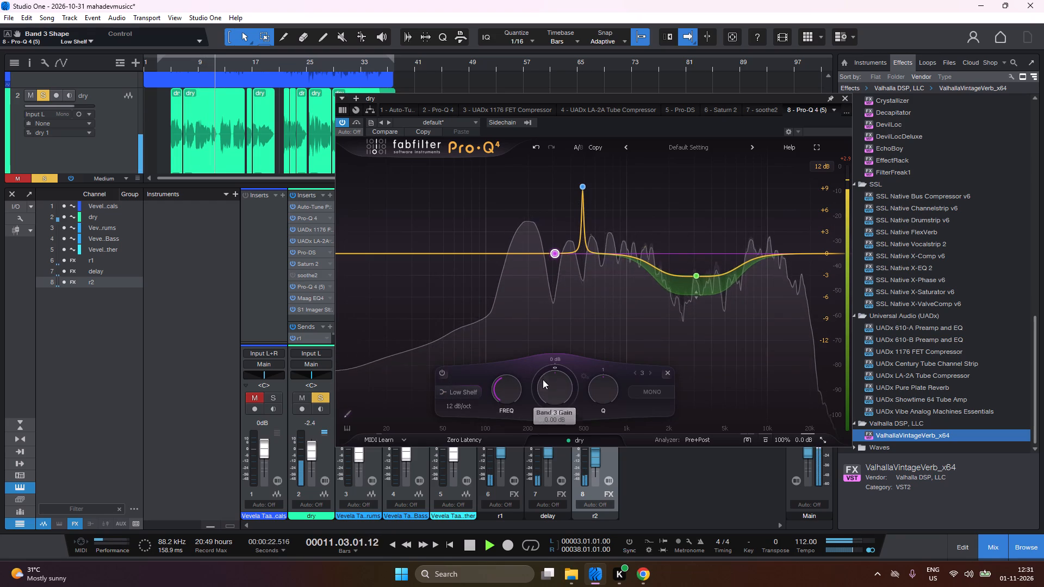
{"action": "left_click_drag", "start_coordinate": [543, 380], "coordinate": [558, 406]}
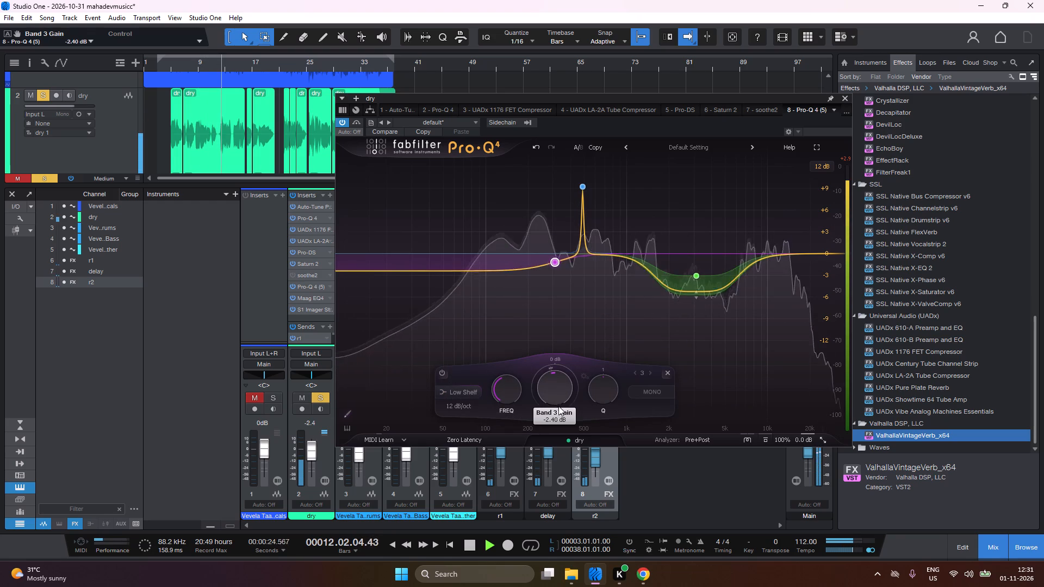
{"action": "left_click_drag", "start_coordinate": [558, 406], "coordinate": [561, 410]}
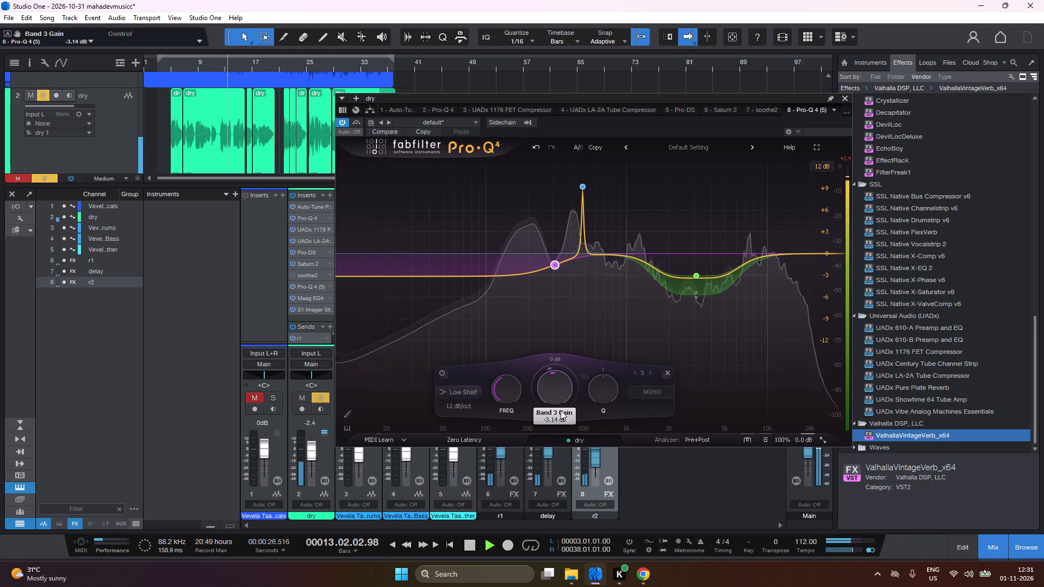
{"action": "left_click_drag", "start_coordinate": [561, 410], "coordinate": [558, 400]}
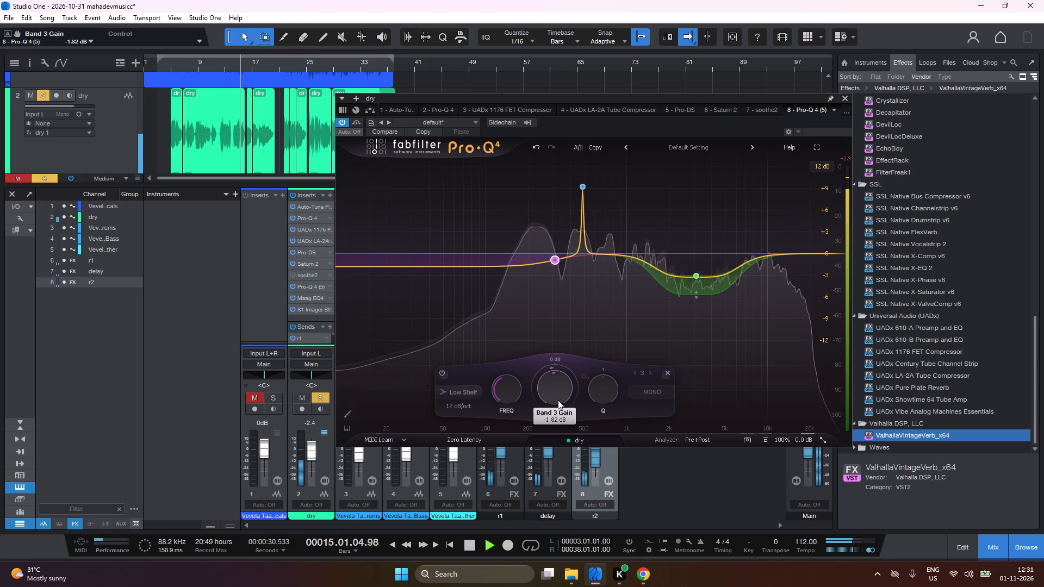
{"action": "left_click_drag", "start_coordinate": [552, 385], "coordinate": [589, 454]}
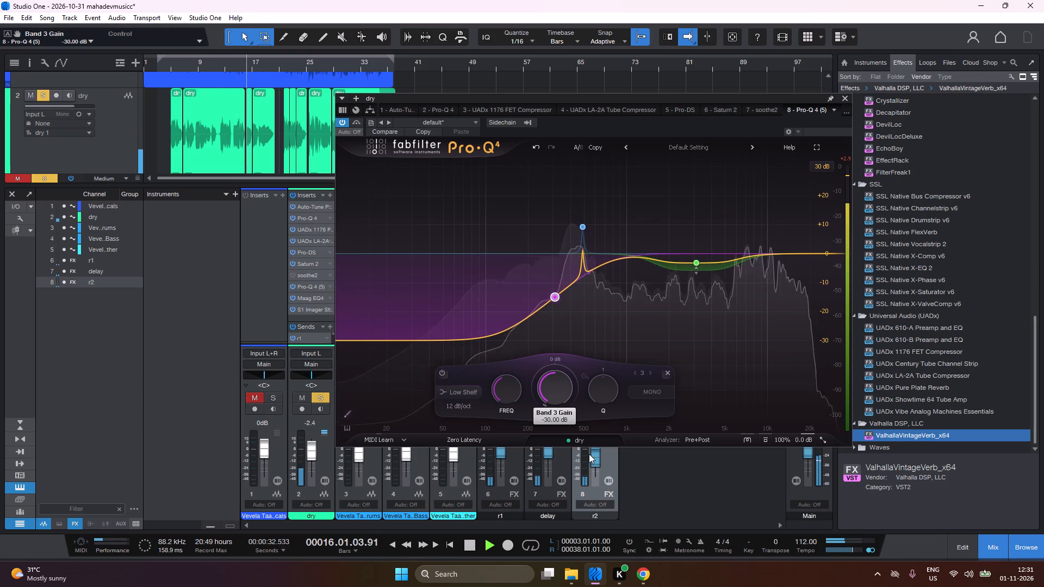
{"action": "left_click_drag", "start_coordinate": [589, 454], "coordinate": [576, 413]}
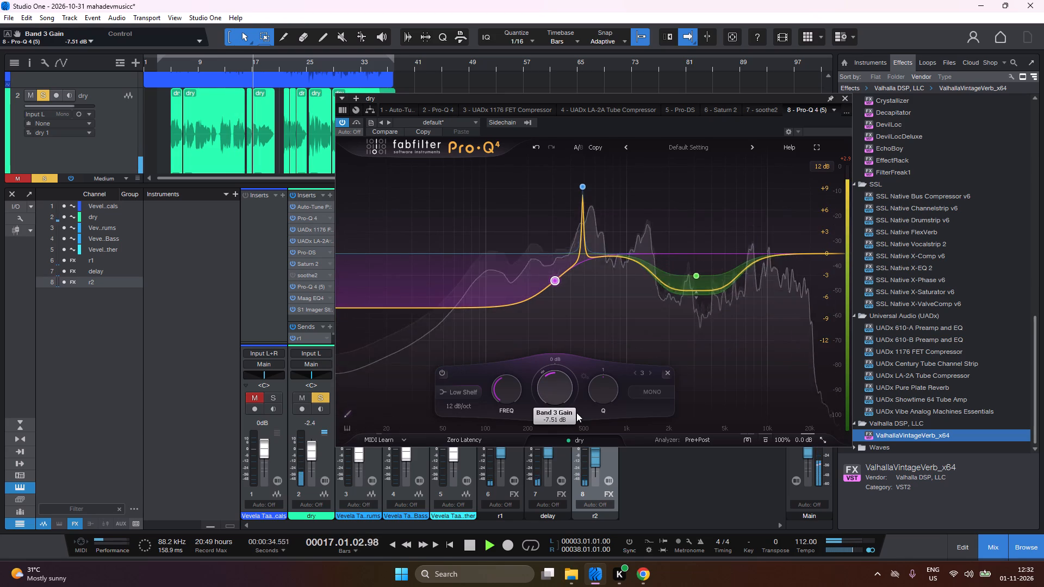
{"action": "left_click_drag", "start_coordinate": [576, 413], "coordinate": [575, 407]}
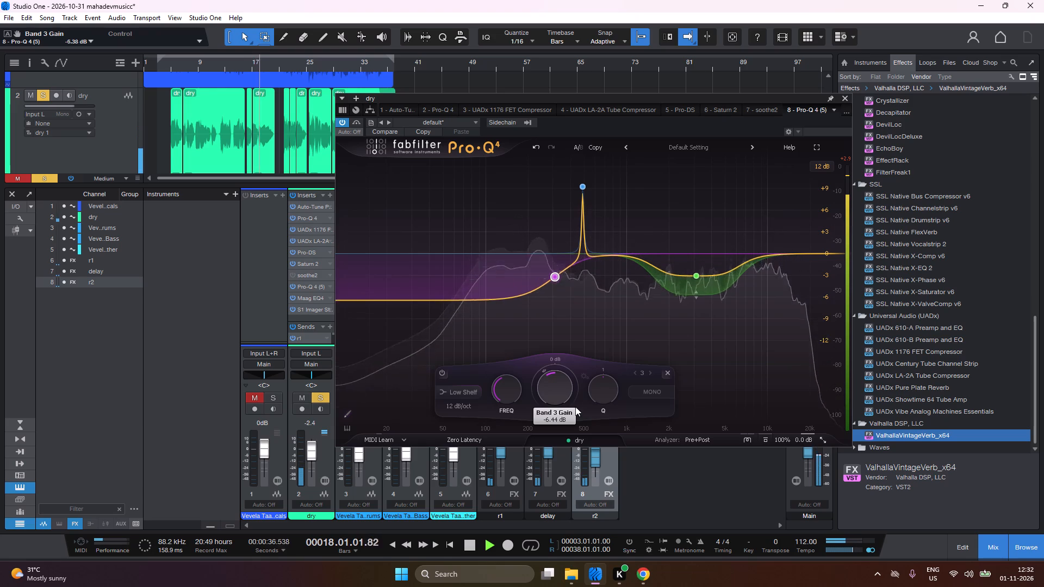
{"action": "left_click_drag", "start_coordinate": [575, 407], "coordinate": [570, 359]}
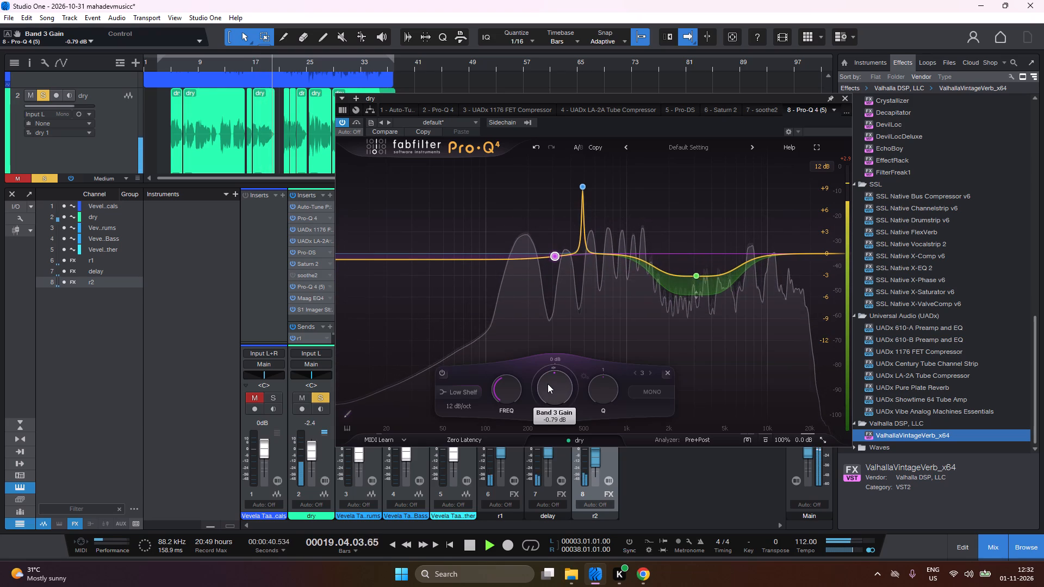
{"action": "left_click_drag", "start_coordinate": [548, 384], "coordinate": [548, 380]}
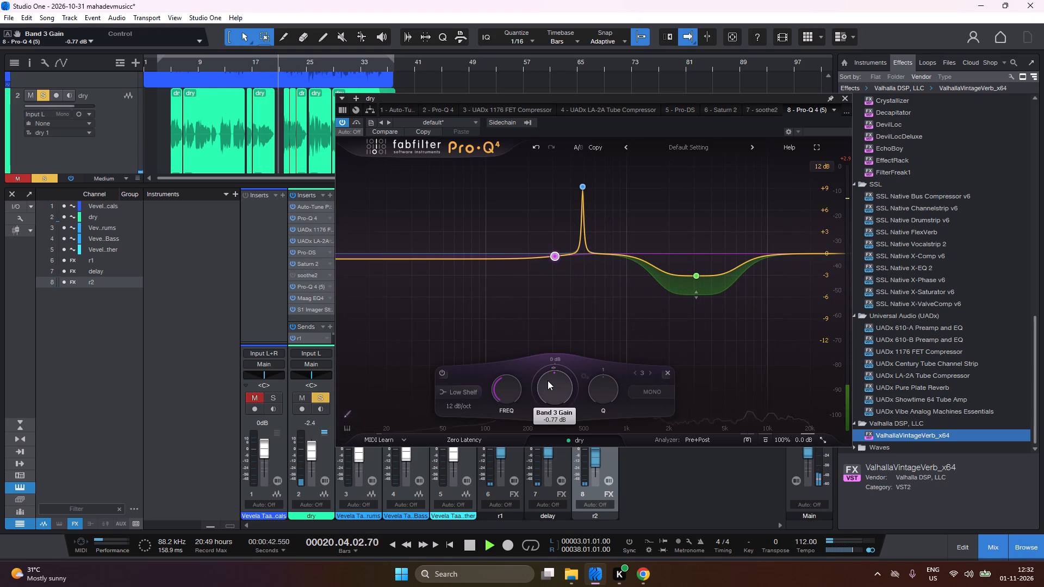
{"action": "left_click_drag", "start_coordinate": [548, 380], "coordinate": [548, 378]}
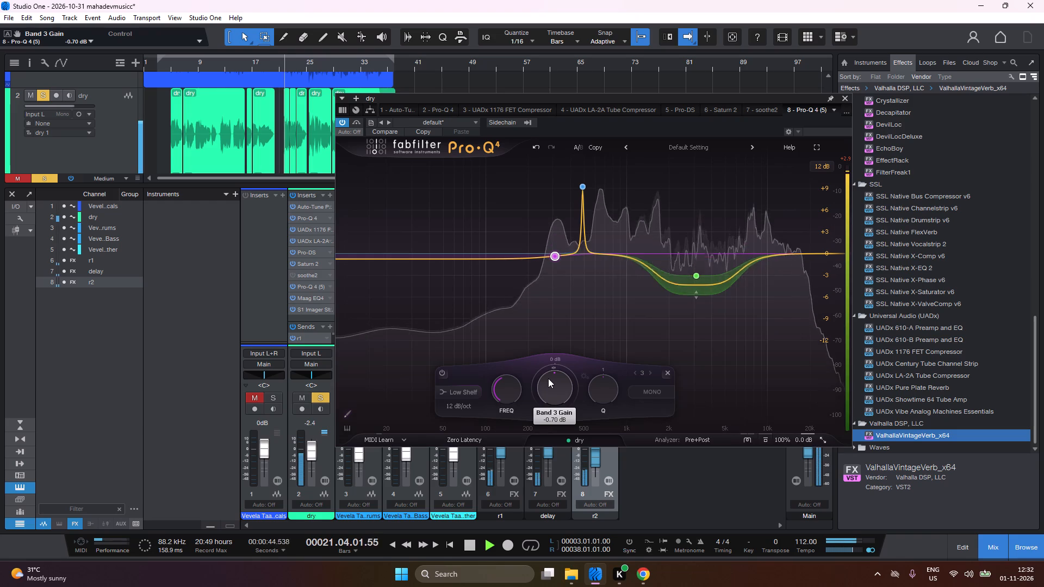
{"action": "left_click", "coordinate": [846, 96]}
Unsolo the dry channel, listen to the full mix, and stop playback near the end of the song.
{"action": "left_click", "coordinate": [324, 398]}
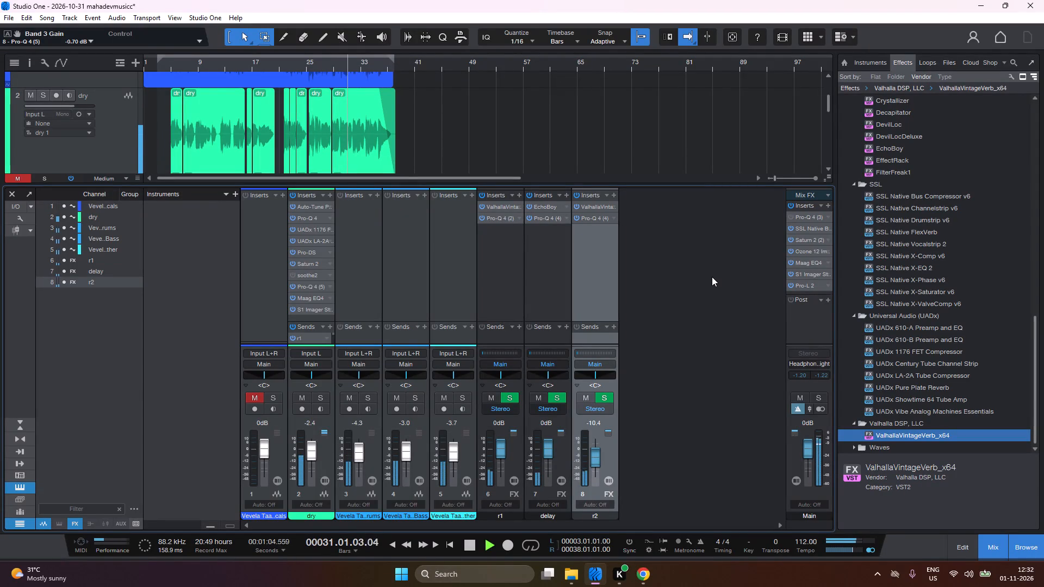
{"action": "key", "text": "space"}
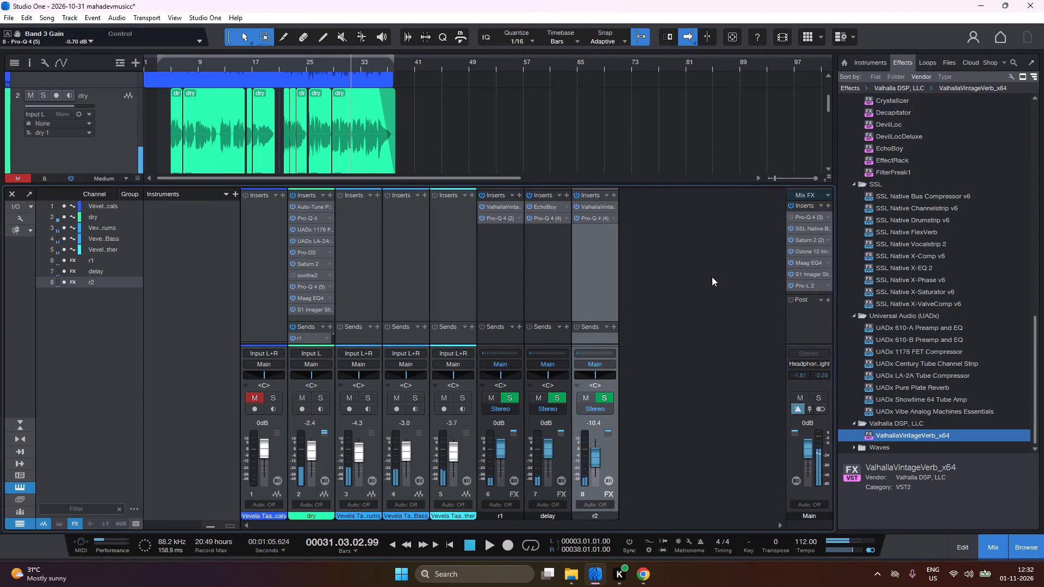
Export the loop range as a Wave mixdown with the filename 6.
{"action": "key", "text": "ctrl+e"}
{"action": "left_click", "coordinate": [474, 159]}
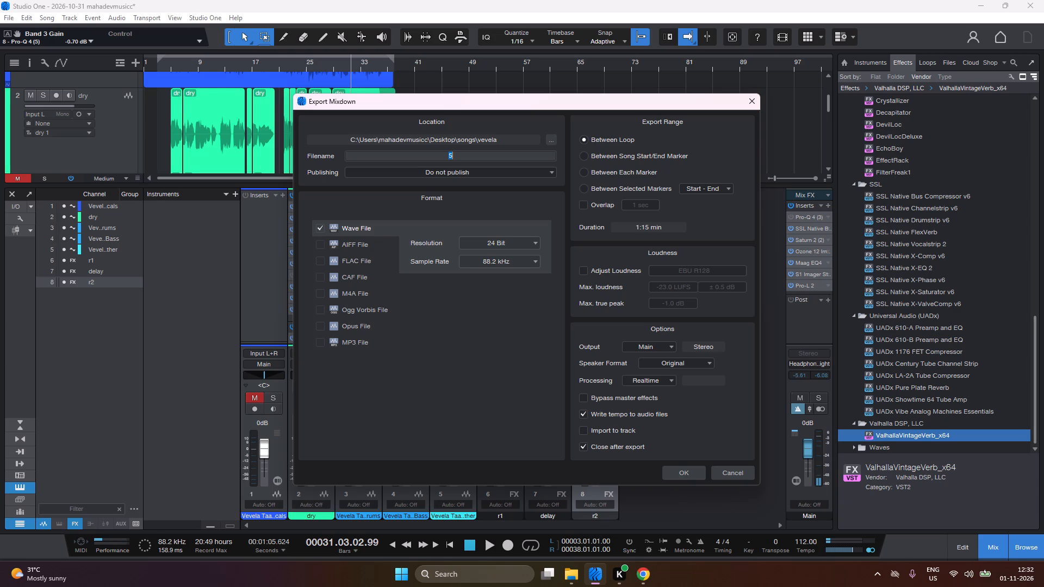
{"action": "key", "text": "6"}
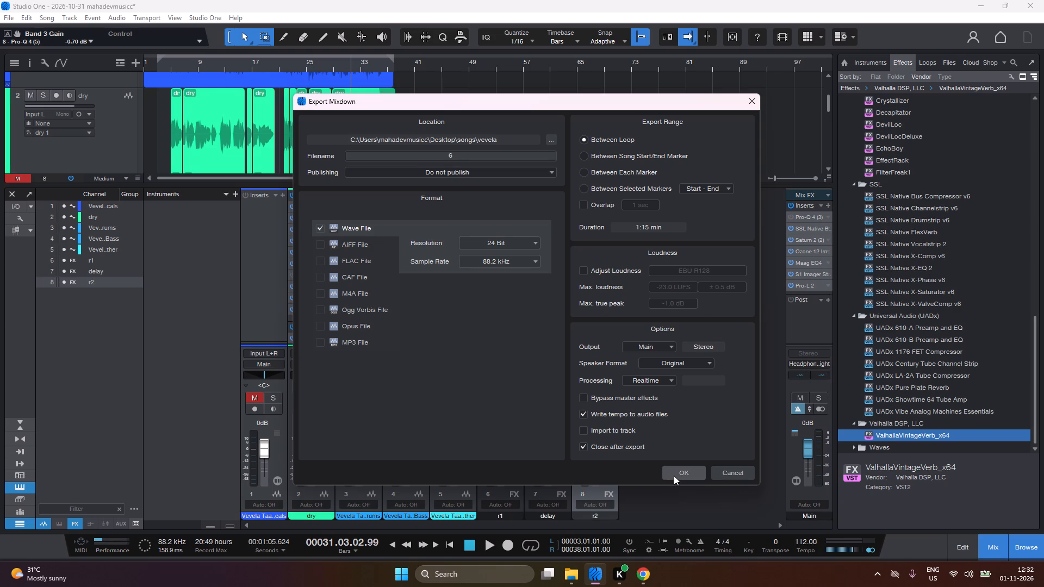
{"action": "left_click", "coordinate": [674, 476]}
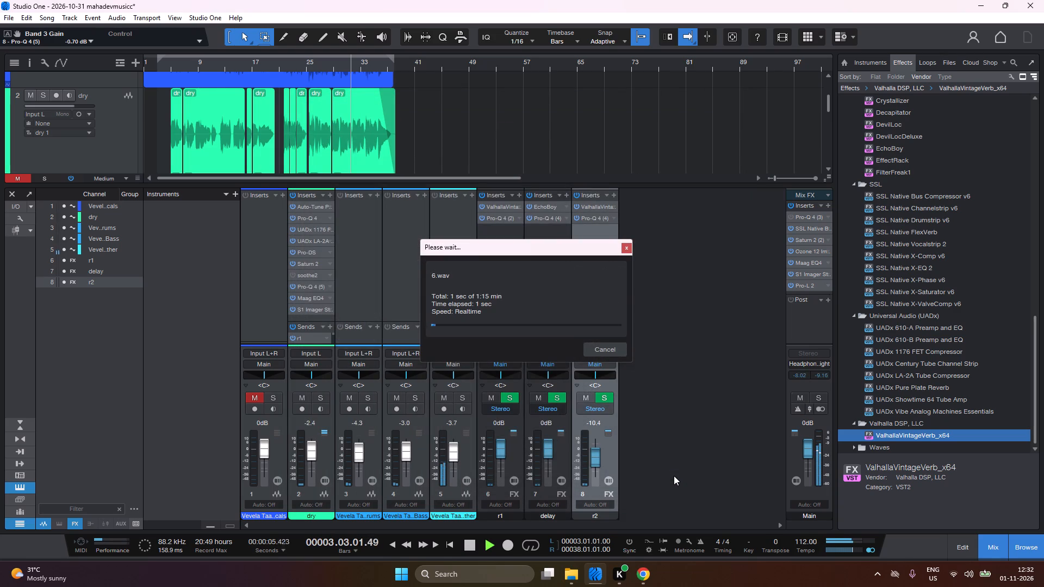
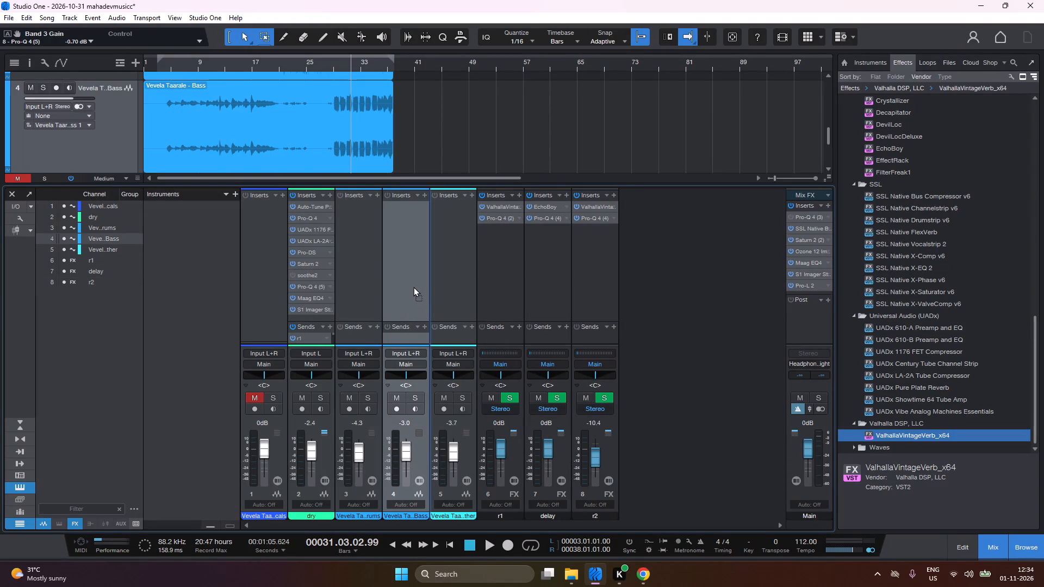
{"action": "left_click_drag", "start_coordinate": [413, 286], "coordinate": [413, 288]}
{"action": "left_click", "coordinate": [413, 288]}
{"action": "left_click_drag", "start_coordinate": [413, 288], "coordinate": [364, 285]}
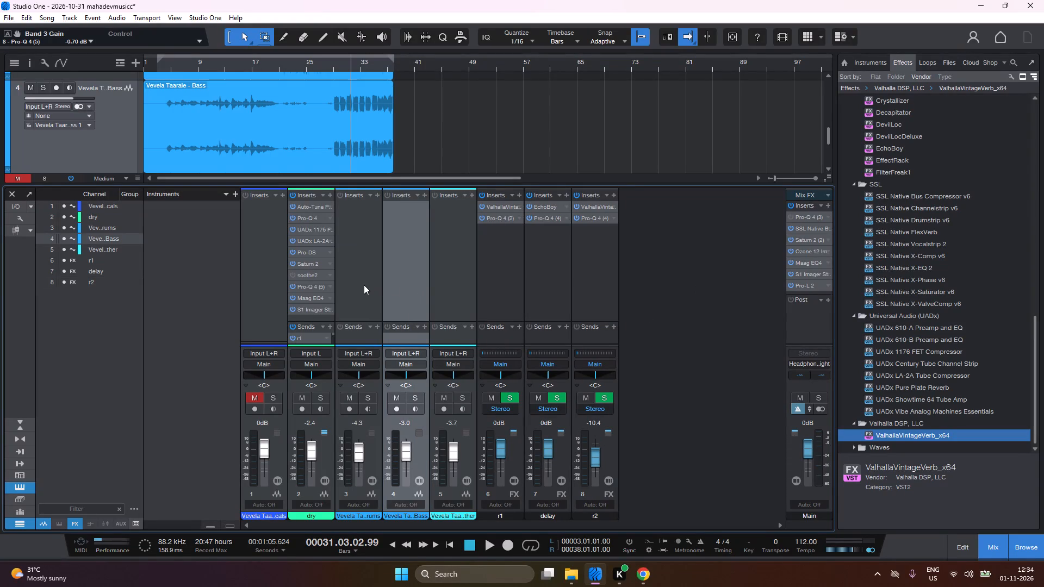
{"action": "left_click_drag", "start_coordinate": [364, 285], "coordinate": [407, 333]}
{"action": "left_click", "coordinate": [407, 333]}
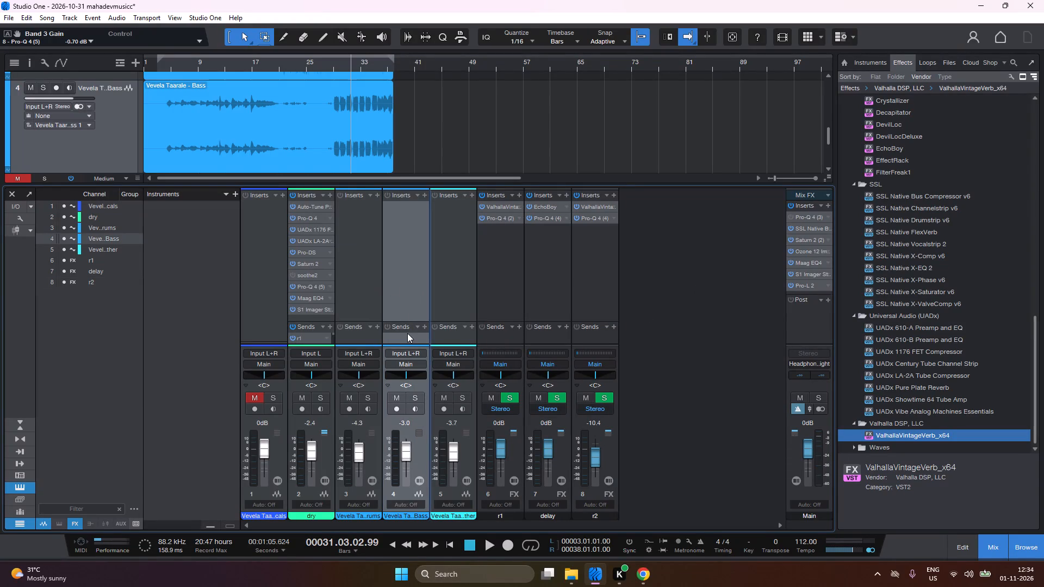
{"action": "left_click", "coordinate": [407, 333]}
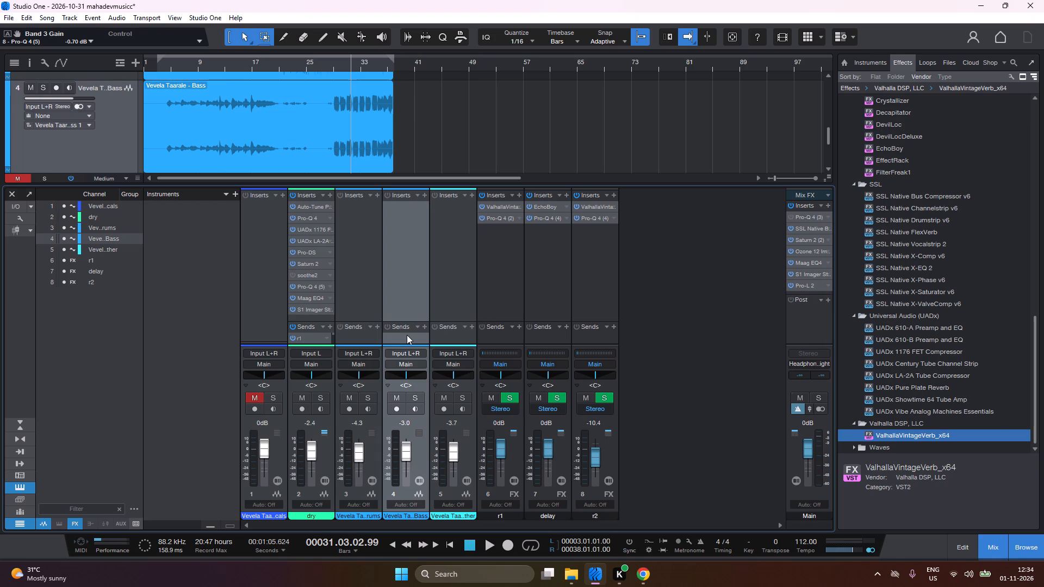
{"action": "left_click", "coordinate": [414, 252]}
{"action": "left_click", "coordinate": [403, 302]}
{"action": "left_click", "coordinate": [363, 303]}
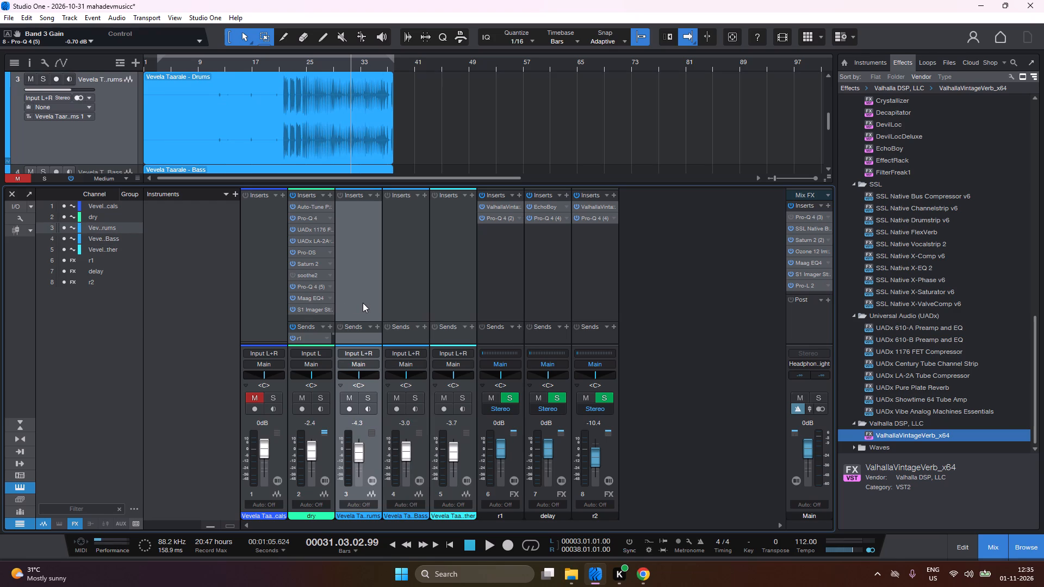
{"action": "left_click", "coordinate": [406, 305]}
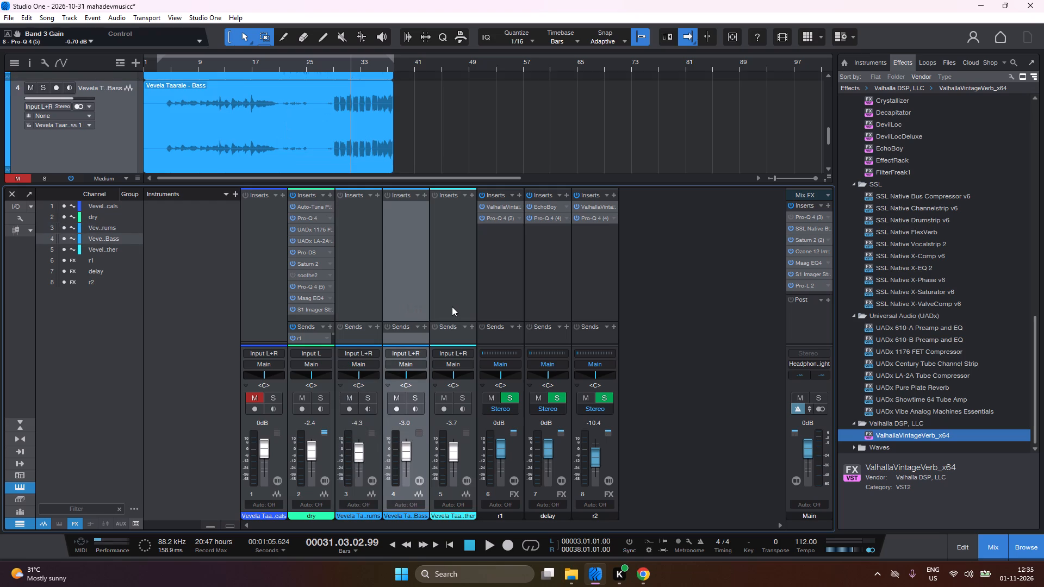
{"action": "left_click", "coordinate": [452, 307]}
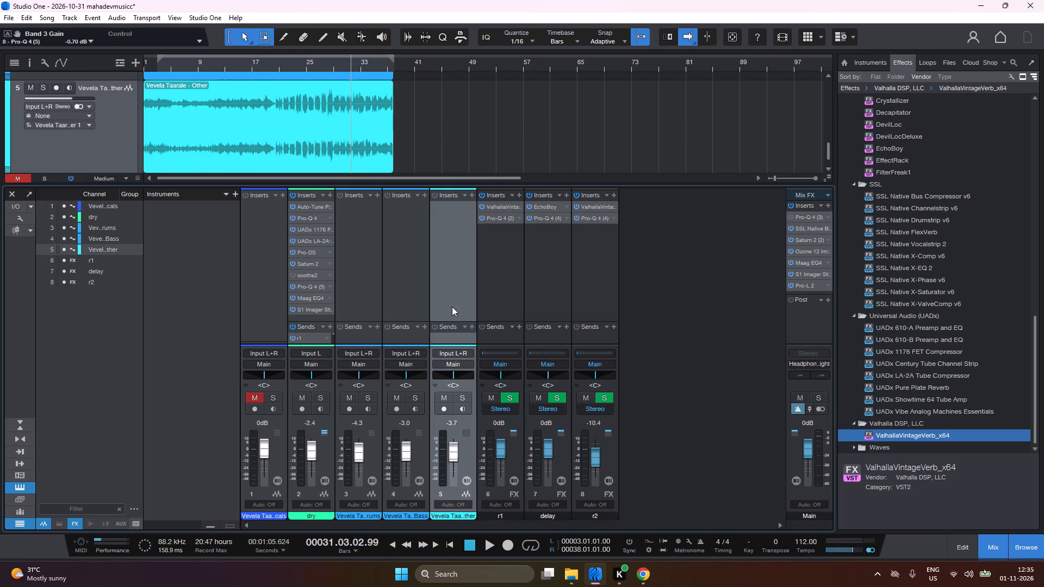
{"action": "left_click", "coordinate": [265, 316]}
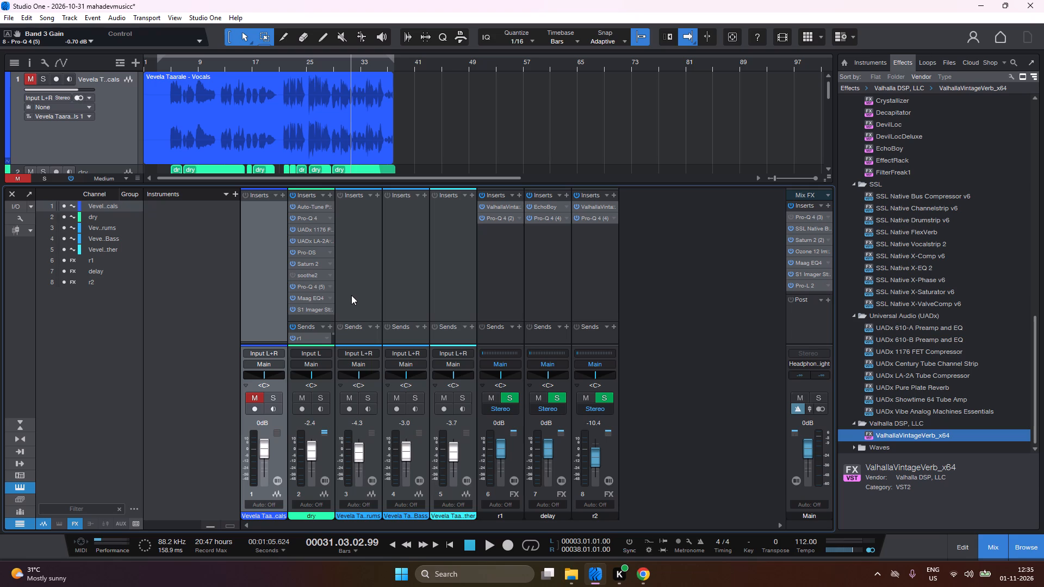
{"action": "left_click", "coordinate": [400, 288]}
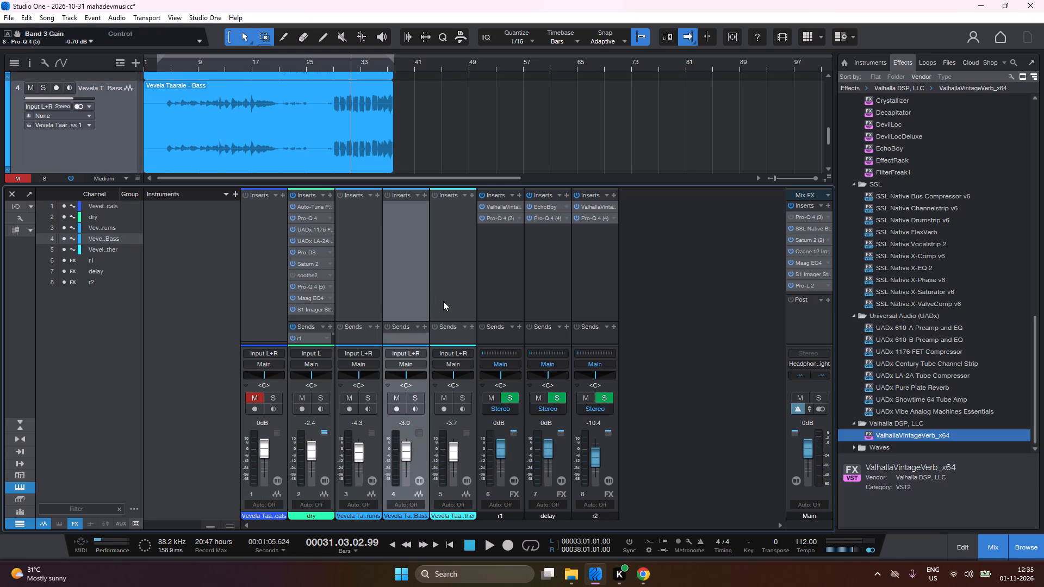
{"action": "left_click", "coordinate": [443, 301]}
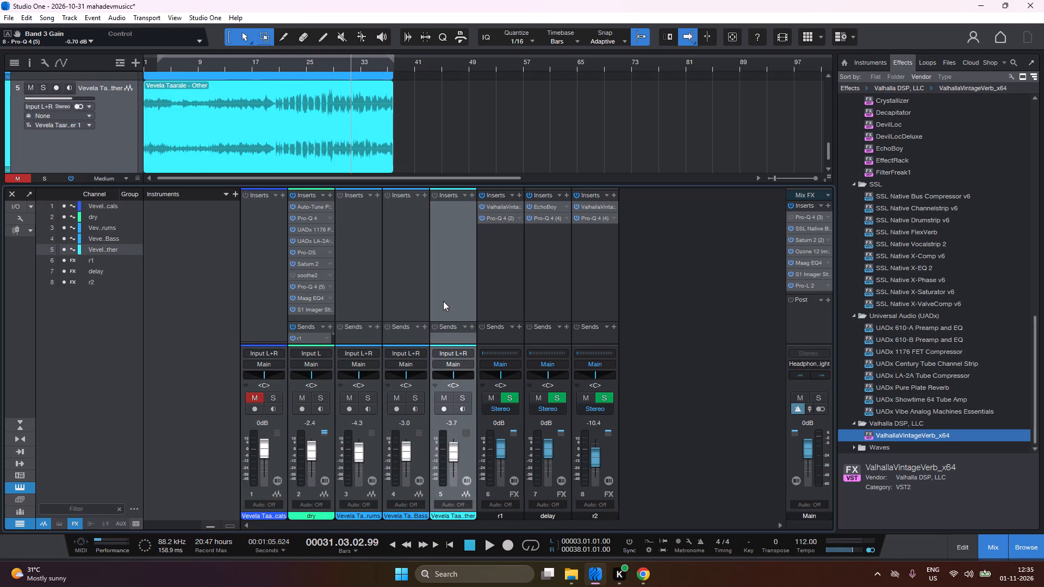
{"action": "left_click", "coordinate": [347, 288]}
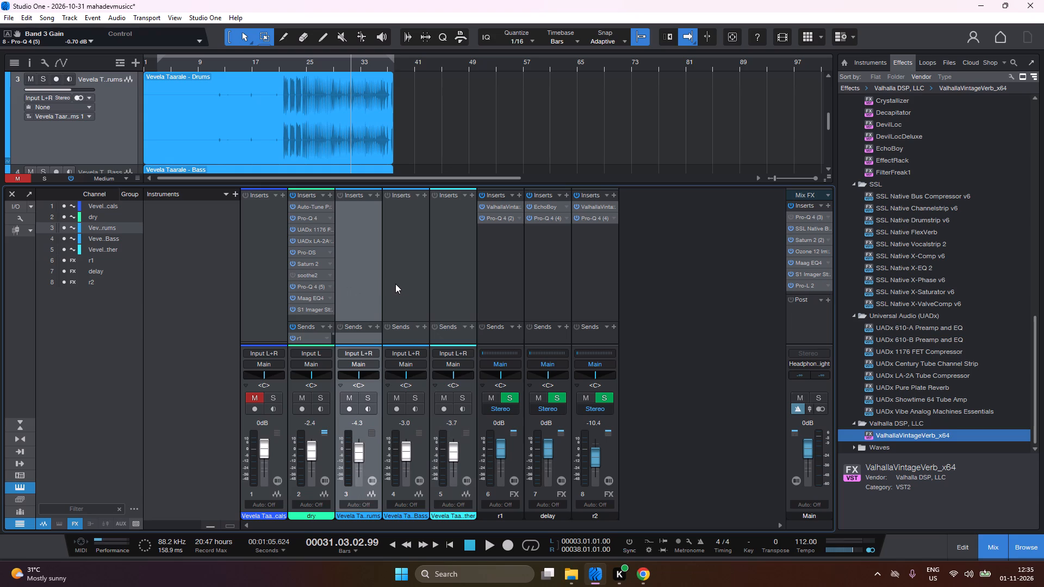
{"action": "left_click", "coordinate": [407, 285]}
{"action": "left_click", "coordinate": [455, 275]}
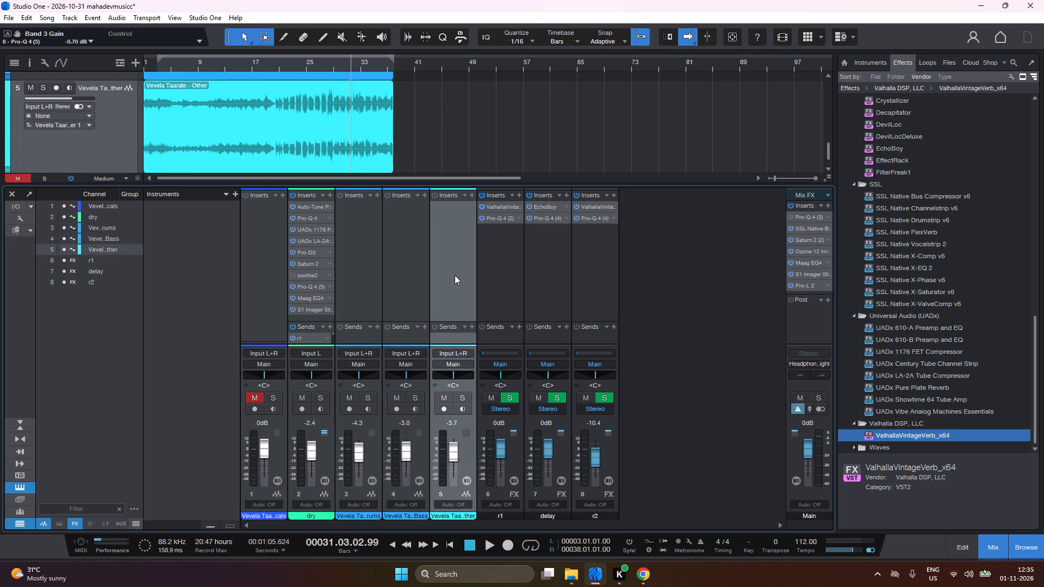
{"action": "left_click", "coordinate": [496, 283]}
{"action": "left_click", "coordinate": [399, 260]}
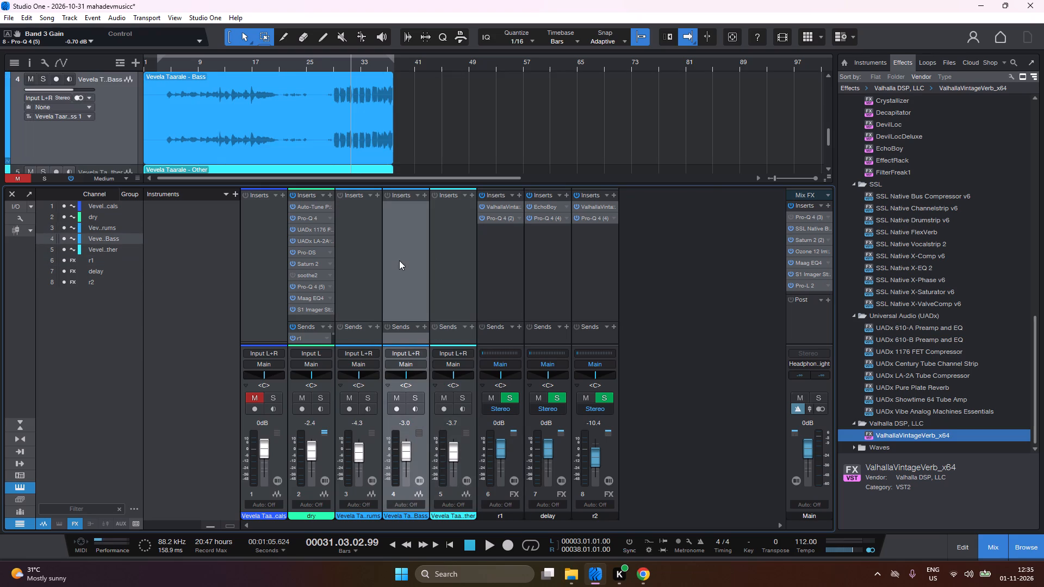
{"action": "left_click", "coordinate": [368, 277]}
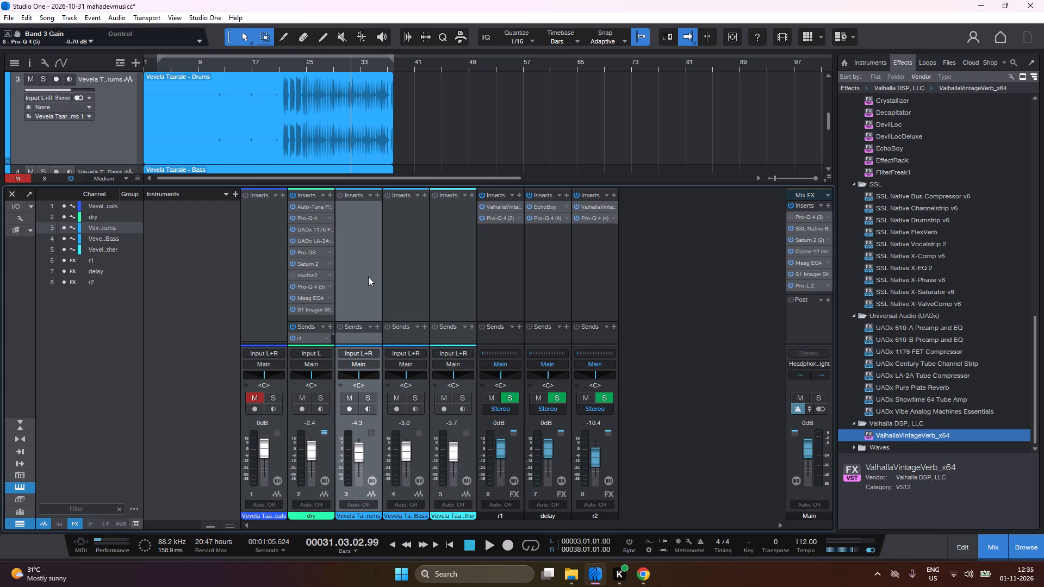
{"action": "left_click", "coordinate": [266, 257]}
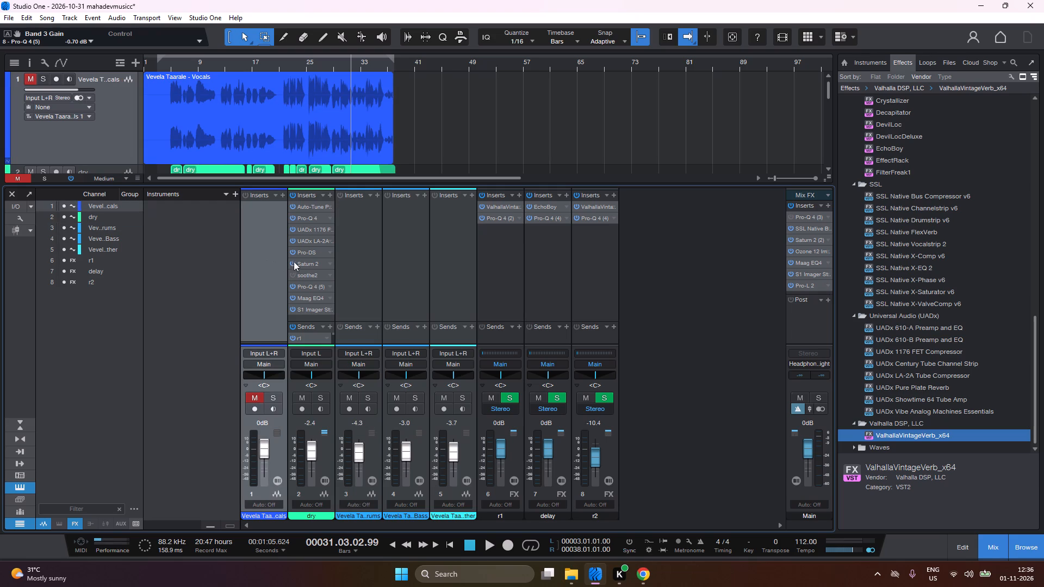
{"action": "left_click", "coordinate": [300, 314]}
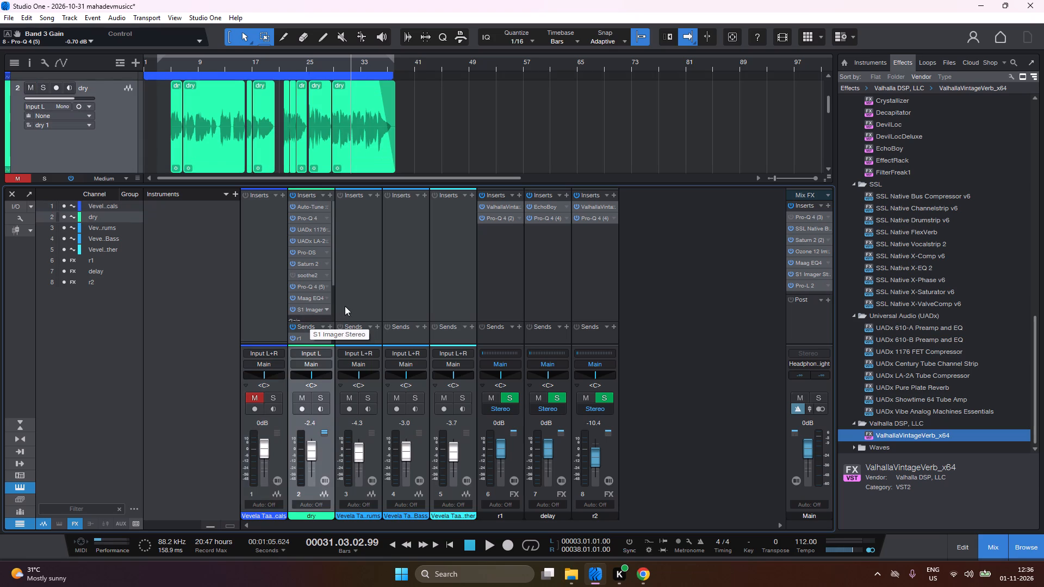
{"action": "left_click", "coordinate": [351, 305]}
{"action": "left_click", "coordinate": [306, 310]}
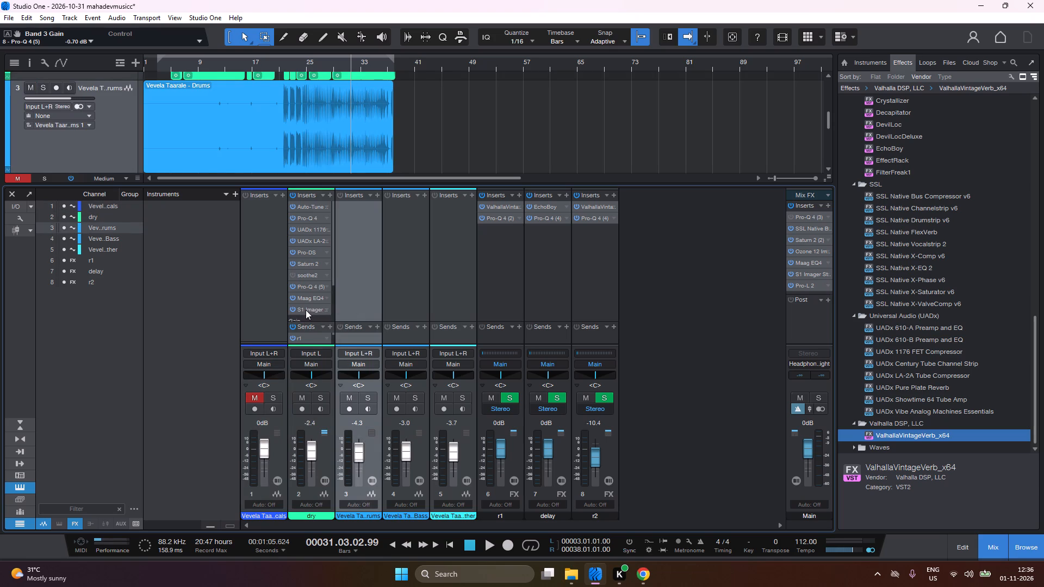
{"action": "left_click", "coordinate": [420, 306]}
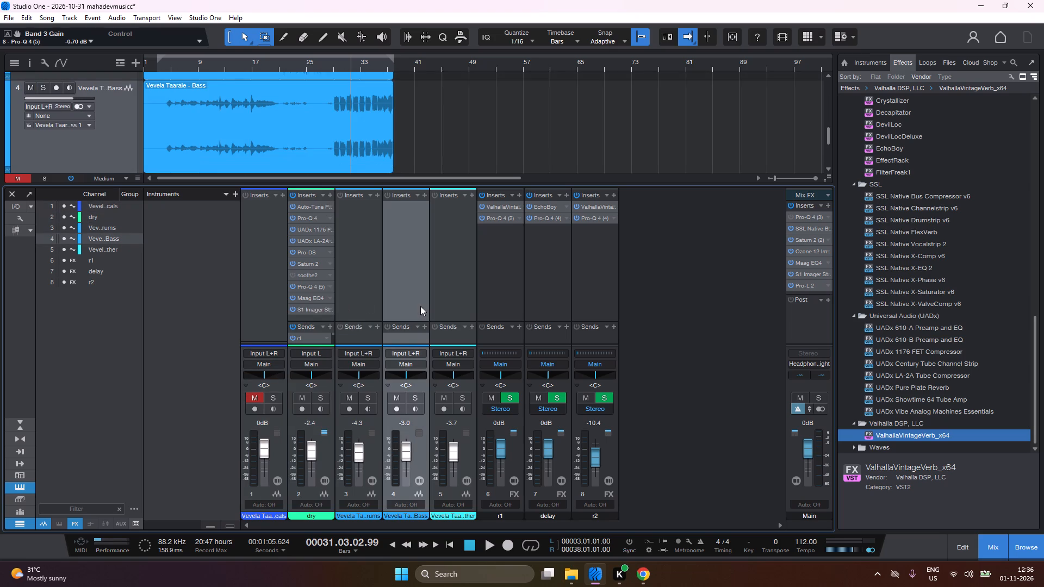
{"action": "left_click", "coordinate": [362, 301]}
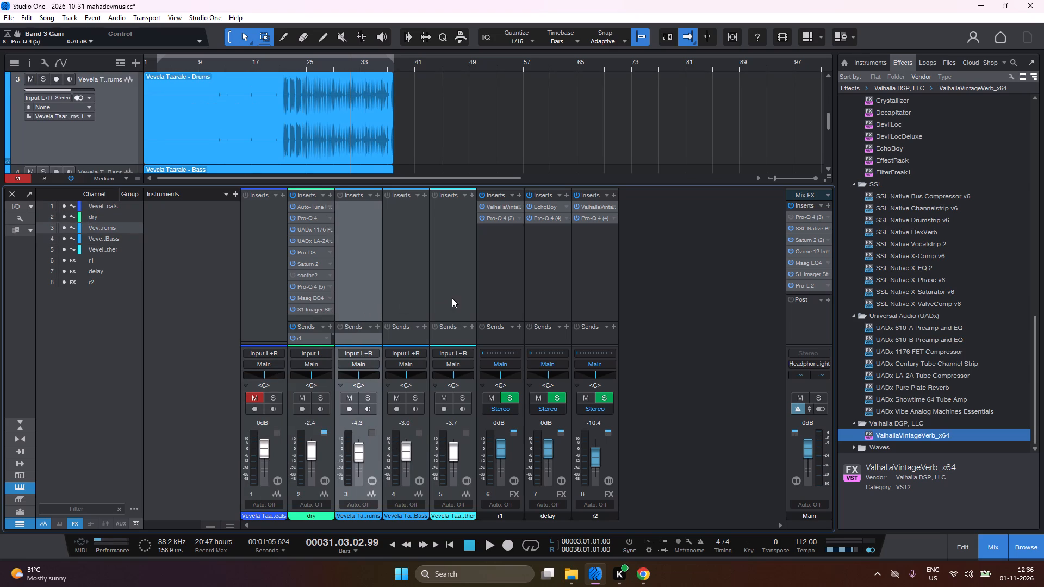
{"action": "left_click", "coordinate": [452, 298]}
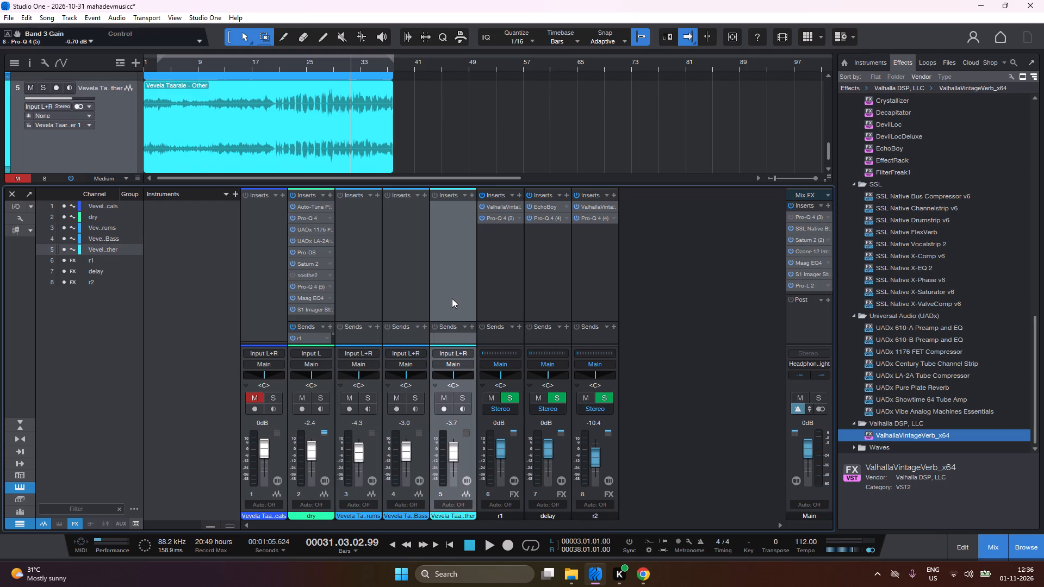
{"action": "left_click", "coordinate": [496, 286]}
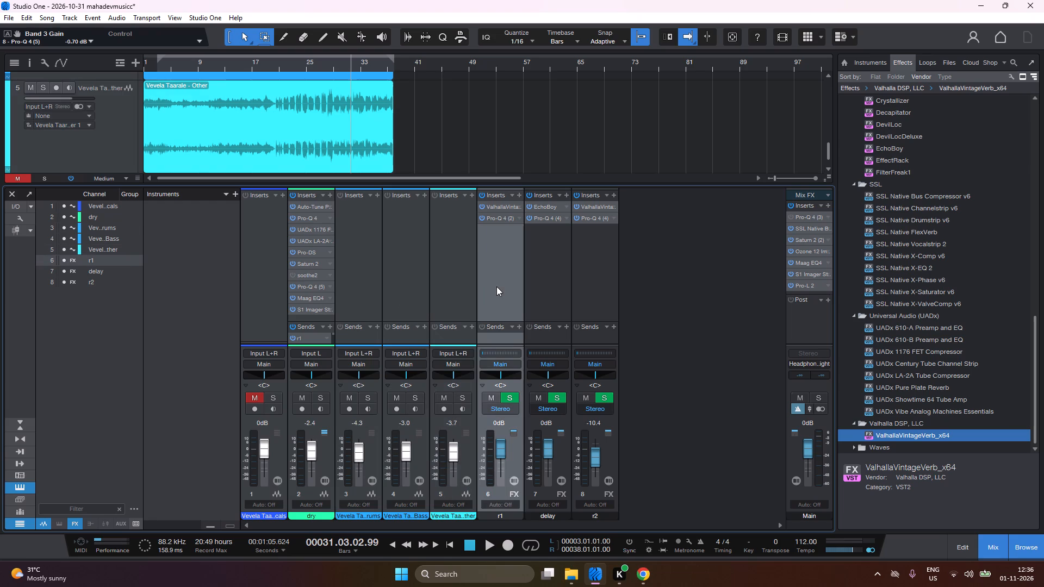
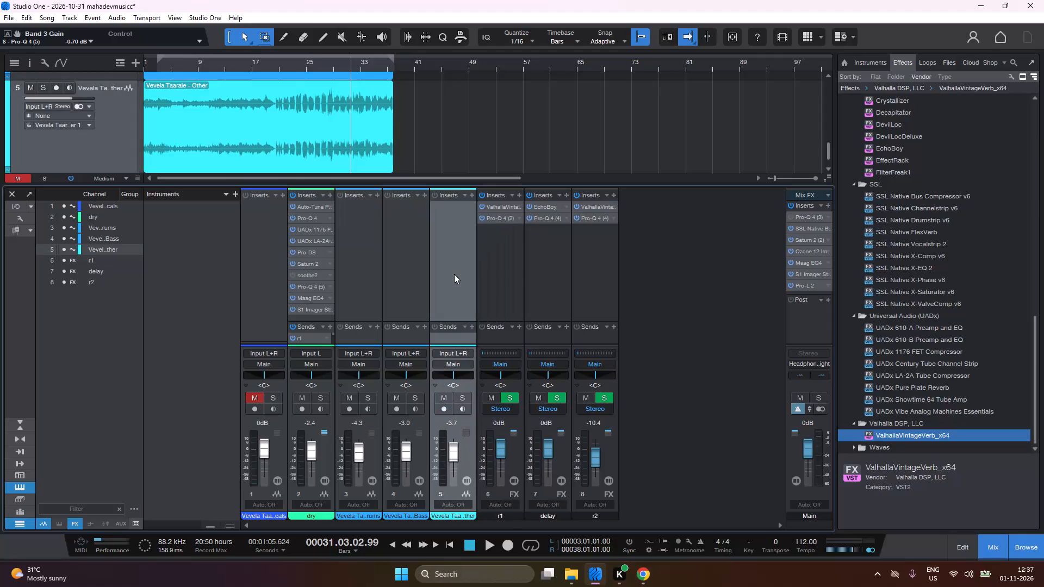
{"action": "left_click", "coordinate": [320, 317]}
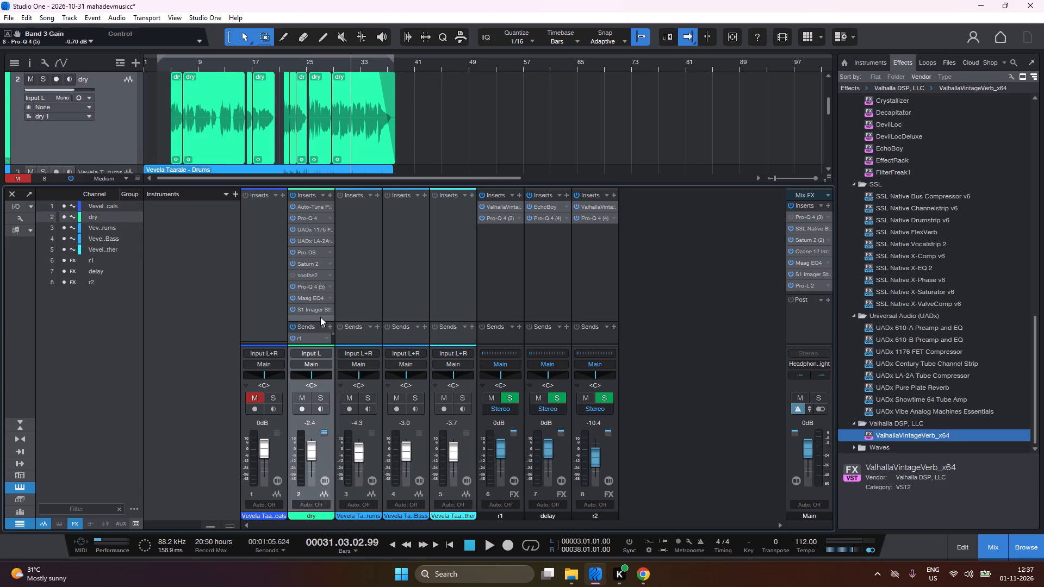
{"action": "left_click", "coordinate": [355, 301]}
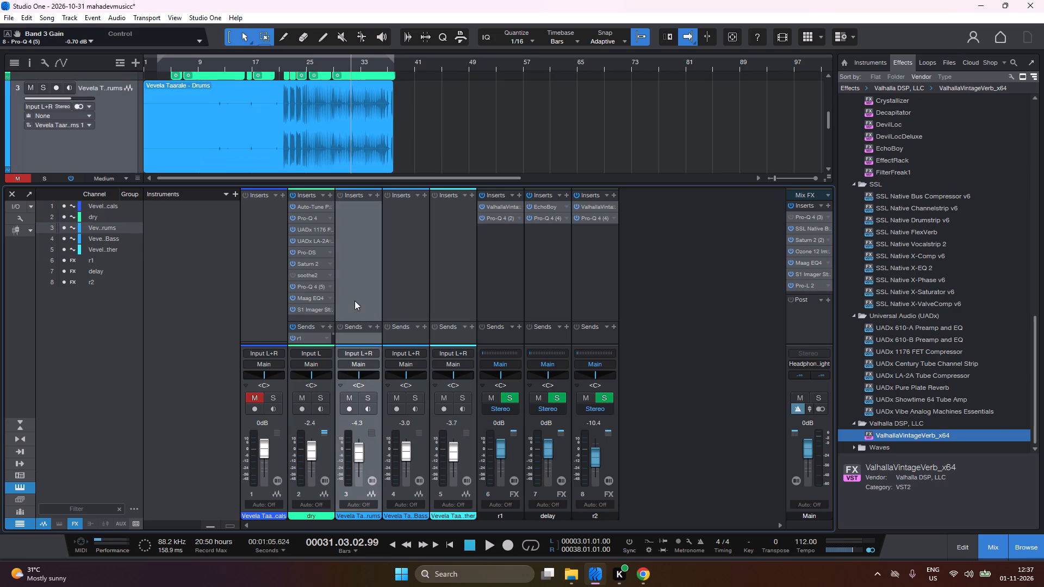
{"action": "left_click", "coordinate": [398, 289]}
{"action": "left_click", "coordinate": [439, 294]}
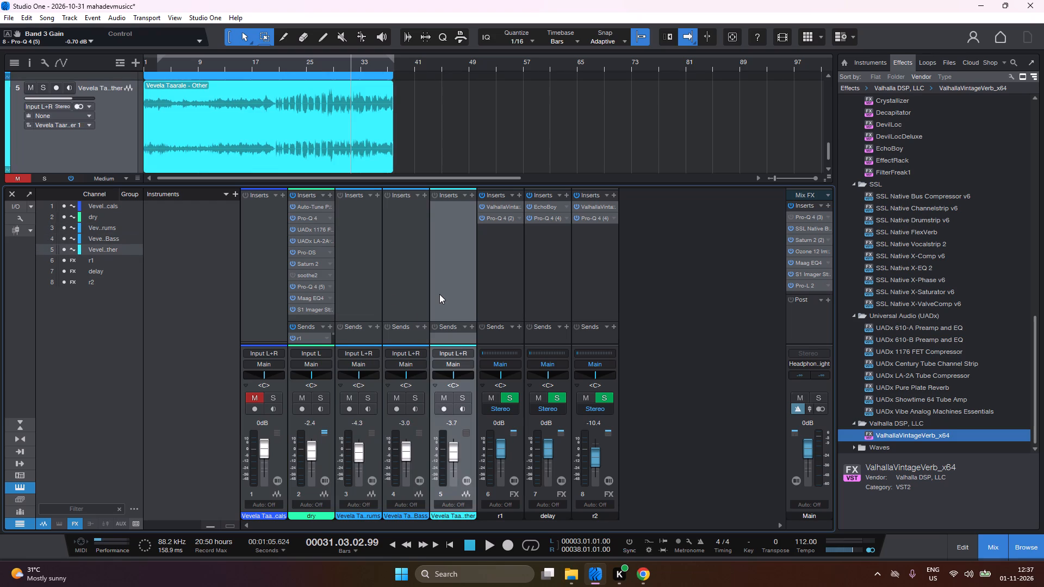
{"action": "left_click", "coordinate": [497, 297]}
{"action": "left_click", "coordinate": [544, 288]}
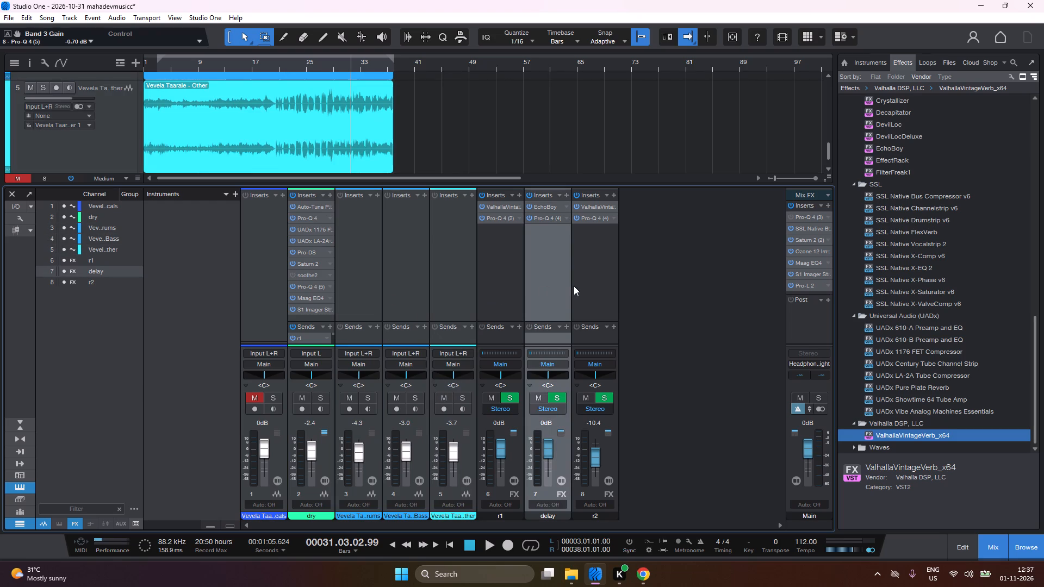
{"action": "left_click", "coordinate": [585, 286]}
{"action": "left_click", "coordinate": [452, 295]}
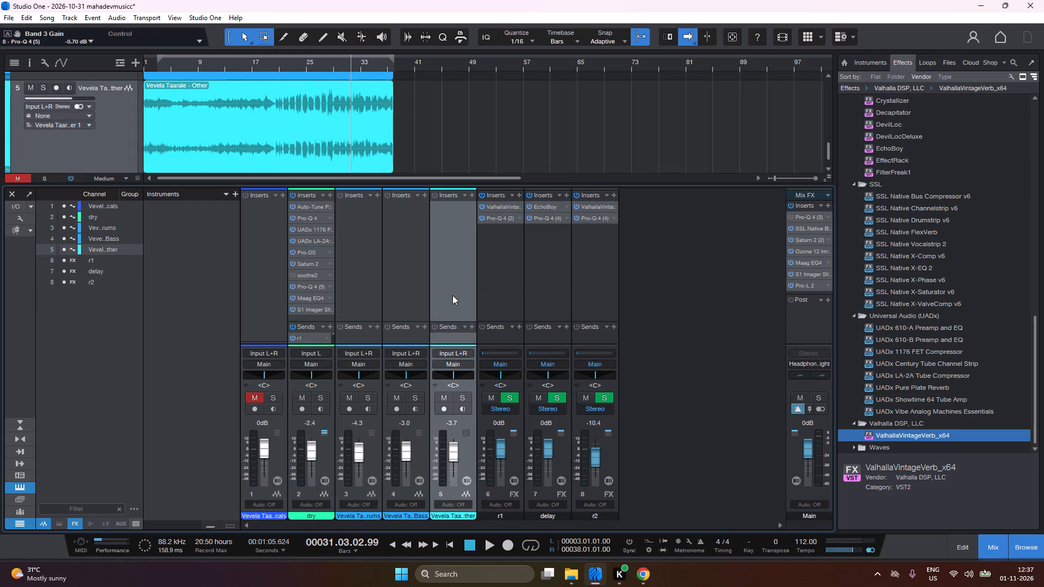
Enlarge the mixer's Sends area by shrinking the Inserts area, exposing the dry channel's r1 and delay sends.
{"action": "left_click_drag", "start_coordinate": [443, 319], "coordinate": [441, 301]}
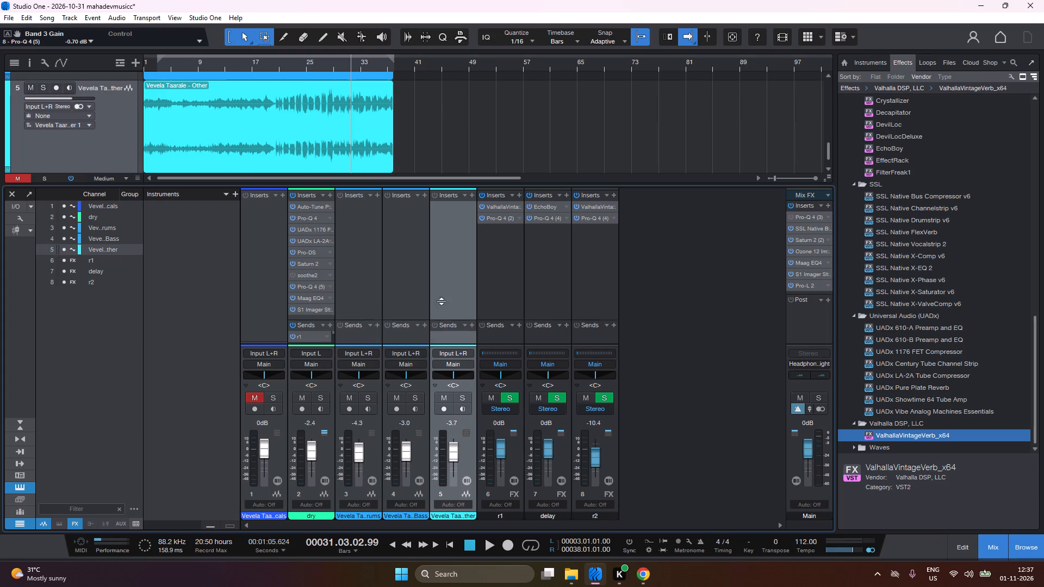
{"action": "left_click_drag", "start_coordinate": [441, 301], "coordinate": [440, 267]}
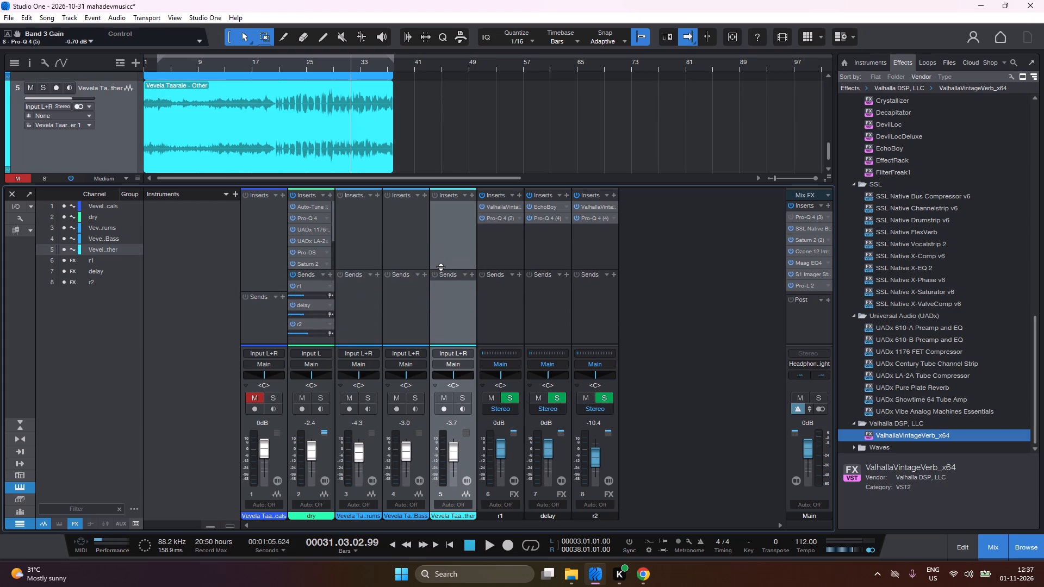
{"action": "left_click_drag", "start_coordinate": [440, 267], "coordinate": [440, 289]}
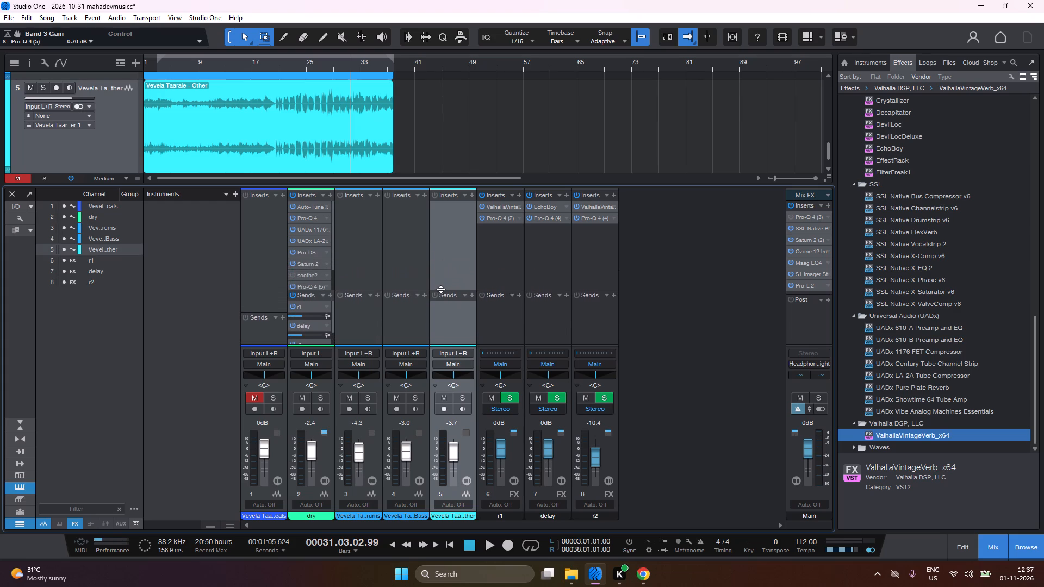
{"action": "left_click_drag", "start_coordinate": [440, 289], "coordinate": [440, 292]}
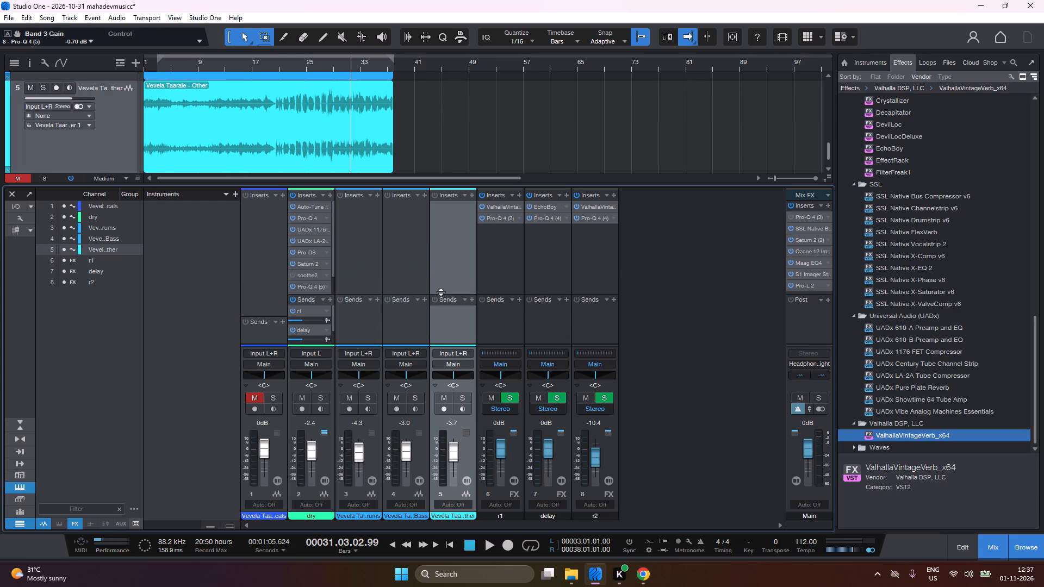
{"action": "left_click_drag", "start_coordinate": [440, 292], "coordinate": [440, 302]}
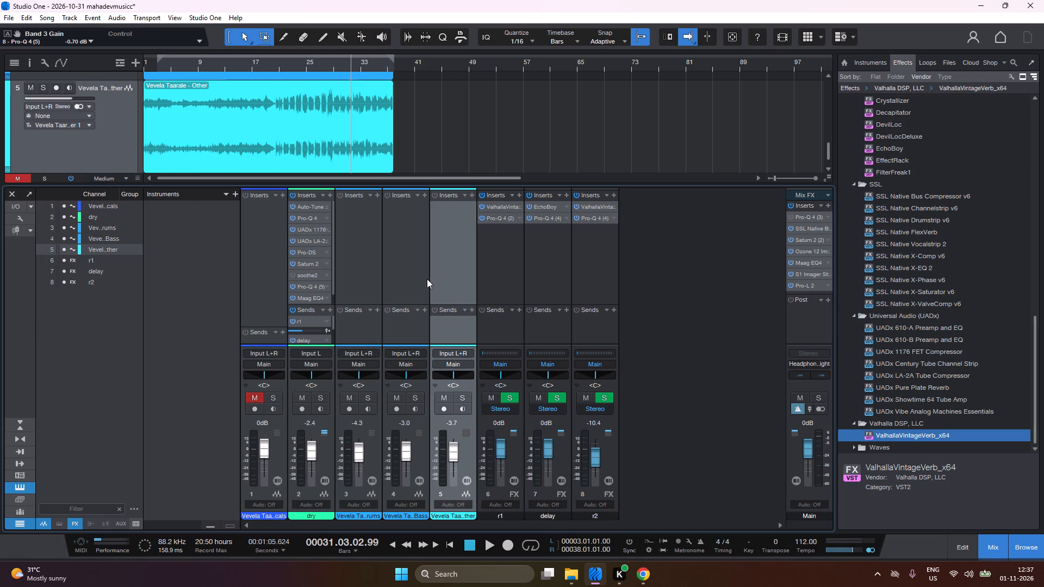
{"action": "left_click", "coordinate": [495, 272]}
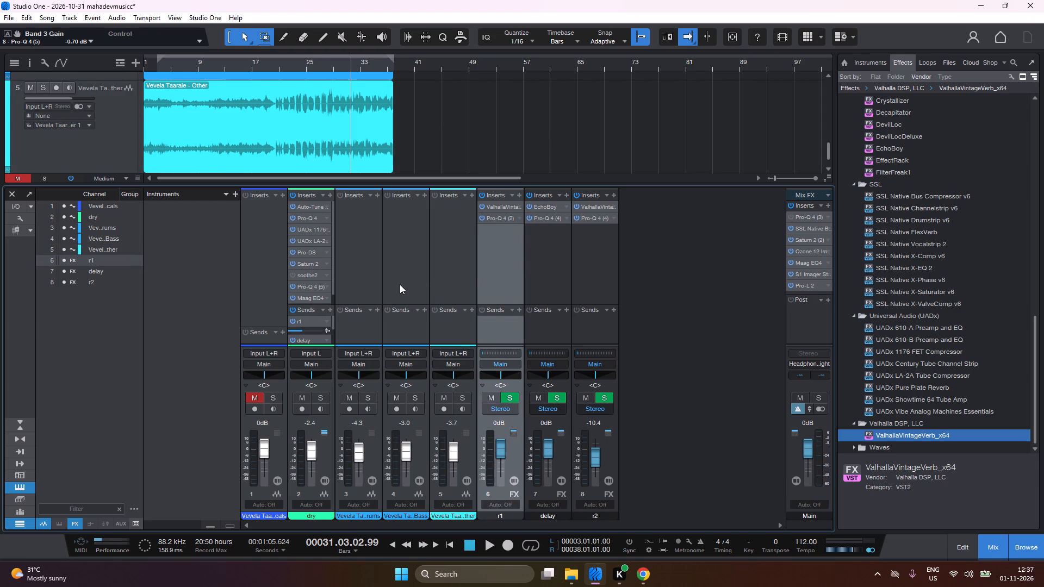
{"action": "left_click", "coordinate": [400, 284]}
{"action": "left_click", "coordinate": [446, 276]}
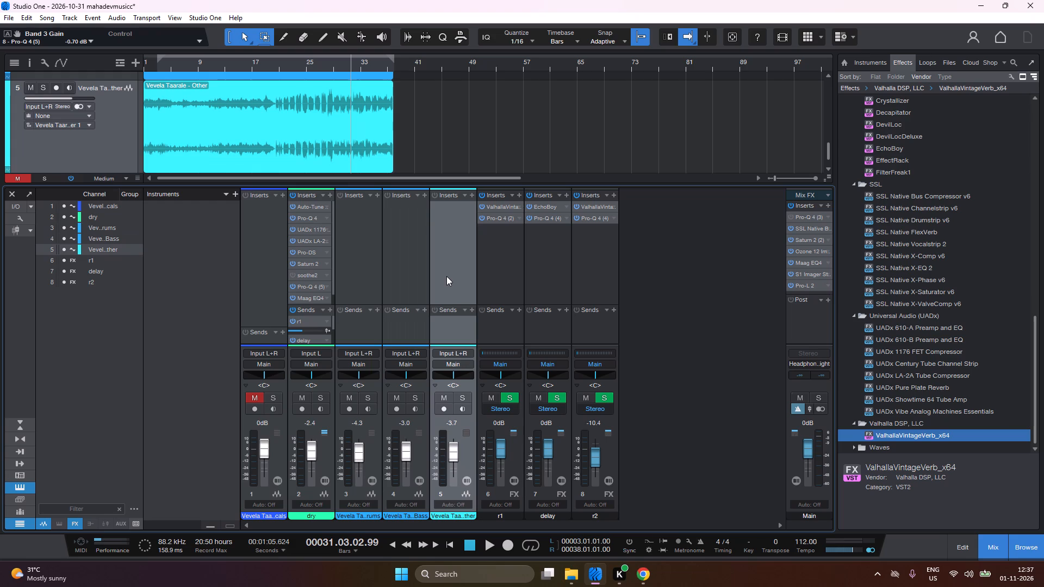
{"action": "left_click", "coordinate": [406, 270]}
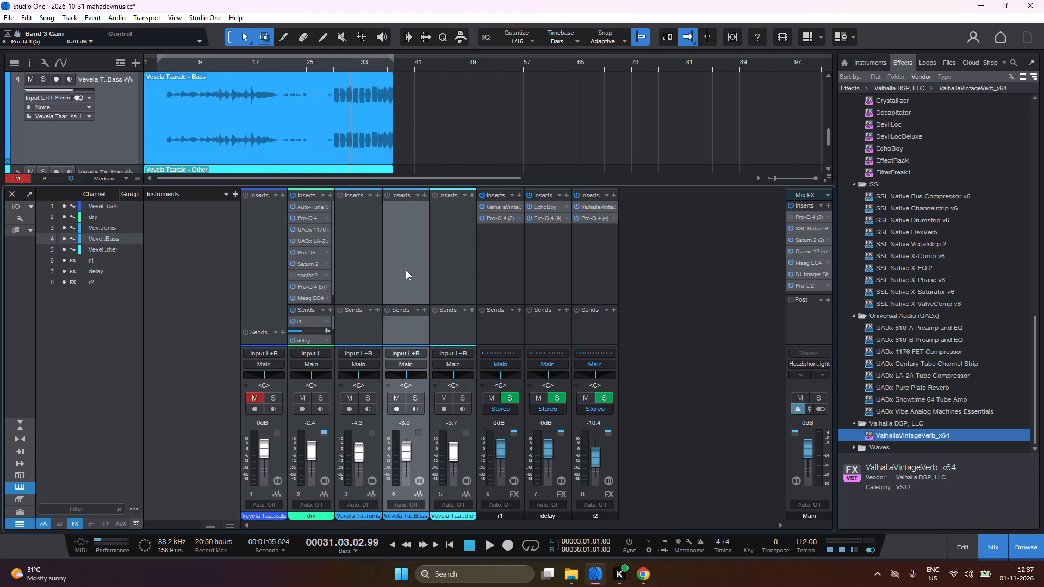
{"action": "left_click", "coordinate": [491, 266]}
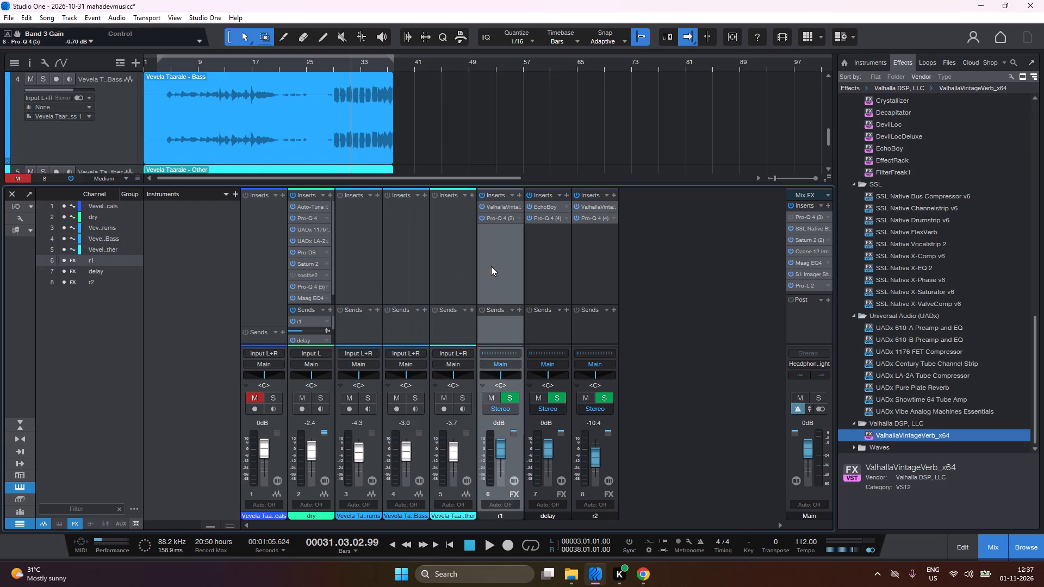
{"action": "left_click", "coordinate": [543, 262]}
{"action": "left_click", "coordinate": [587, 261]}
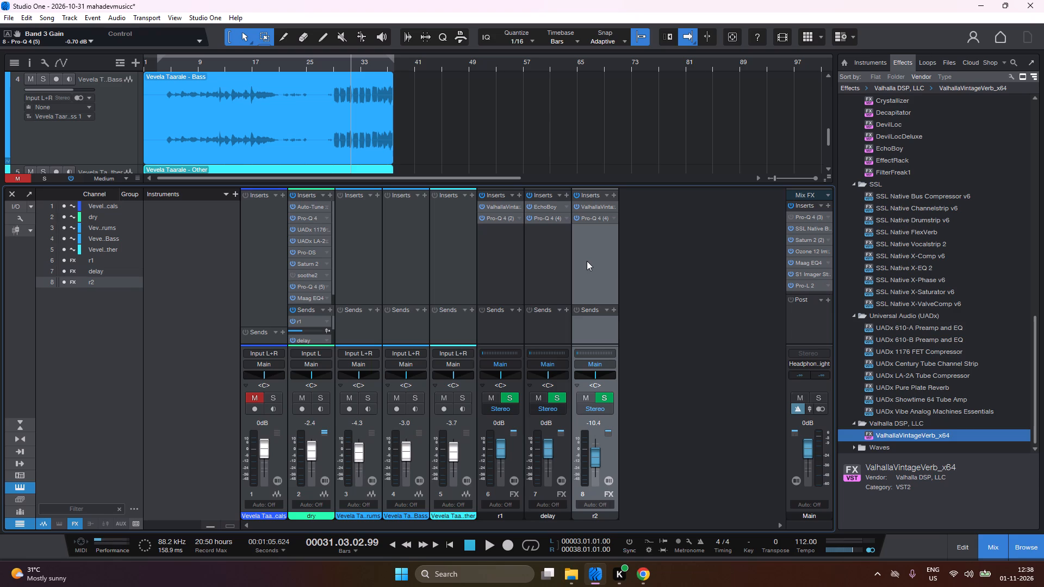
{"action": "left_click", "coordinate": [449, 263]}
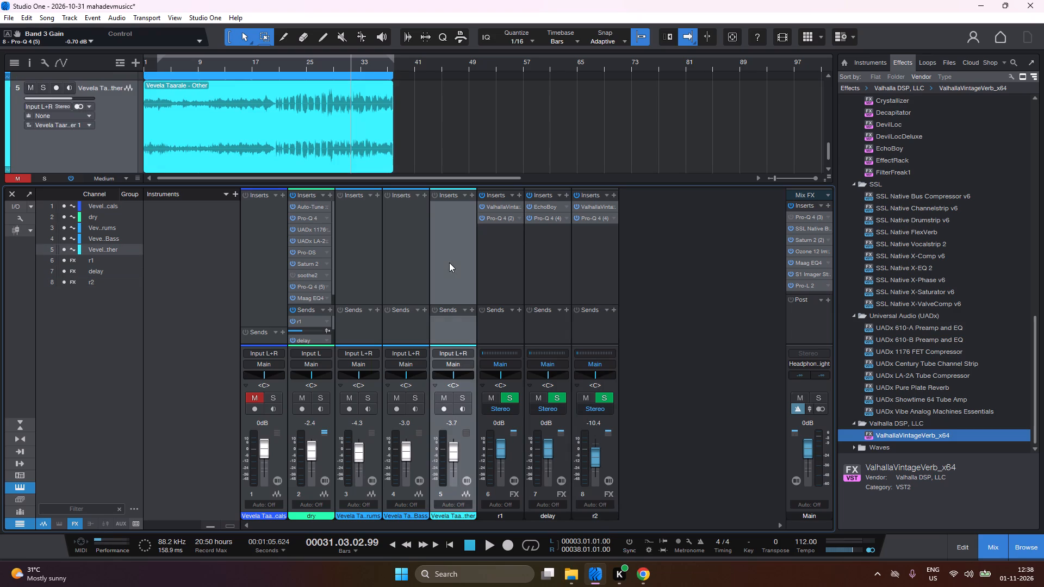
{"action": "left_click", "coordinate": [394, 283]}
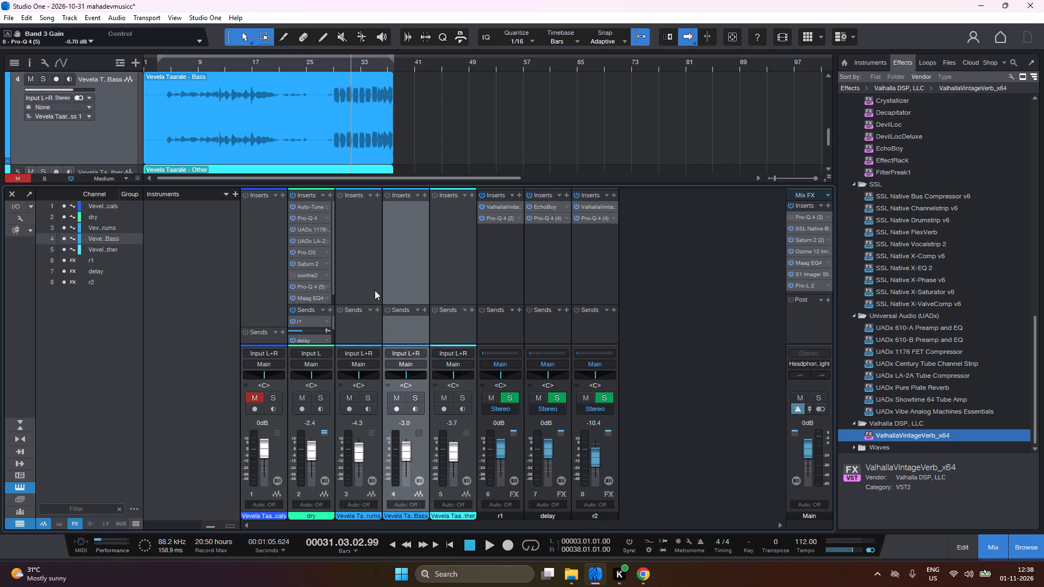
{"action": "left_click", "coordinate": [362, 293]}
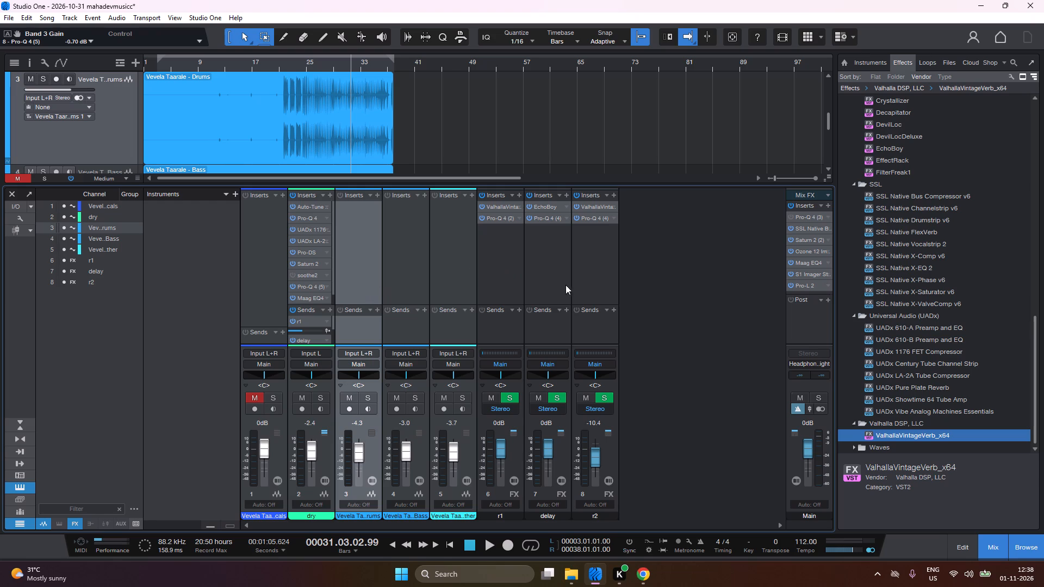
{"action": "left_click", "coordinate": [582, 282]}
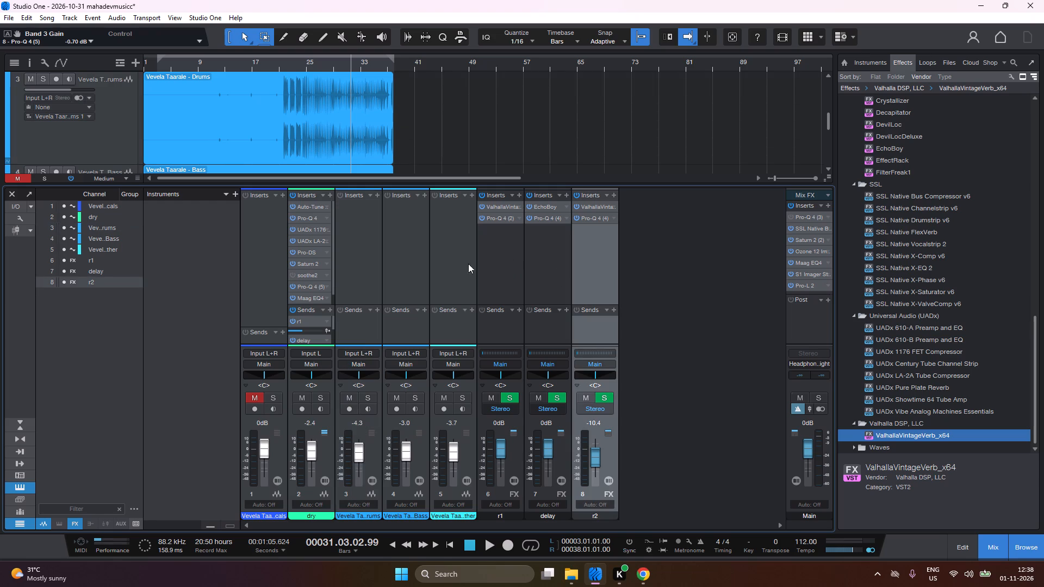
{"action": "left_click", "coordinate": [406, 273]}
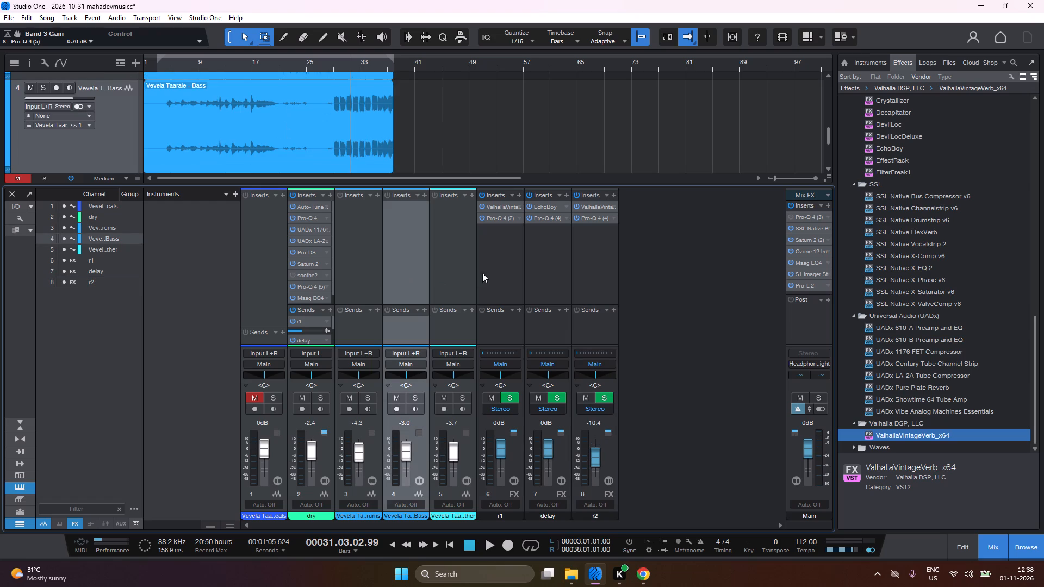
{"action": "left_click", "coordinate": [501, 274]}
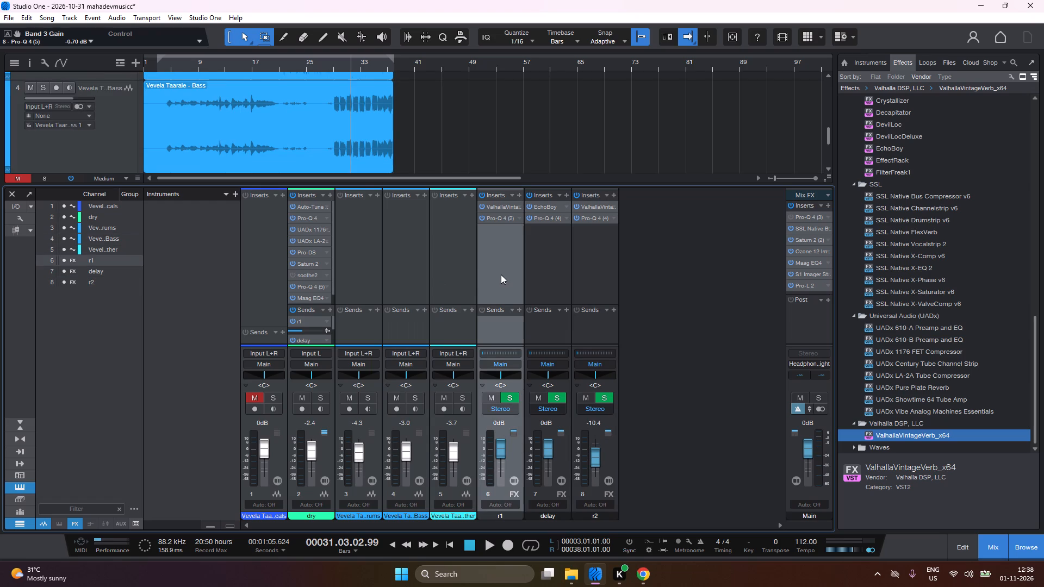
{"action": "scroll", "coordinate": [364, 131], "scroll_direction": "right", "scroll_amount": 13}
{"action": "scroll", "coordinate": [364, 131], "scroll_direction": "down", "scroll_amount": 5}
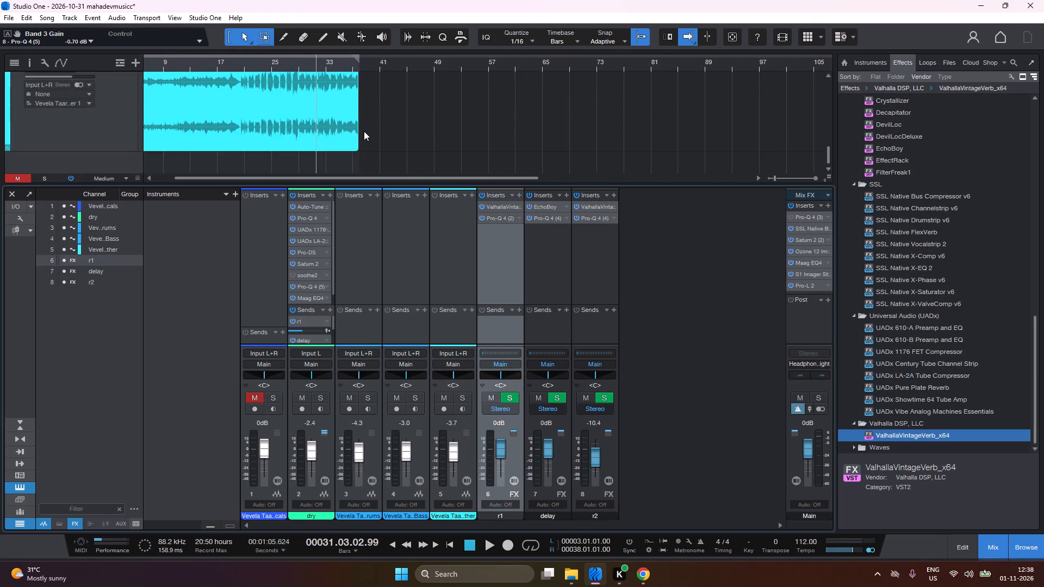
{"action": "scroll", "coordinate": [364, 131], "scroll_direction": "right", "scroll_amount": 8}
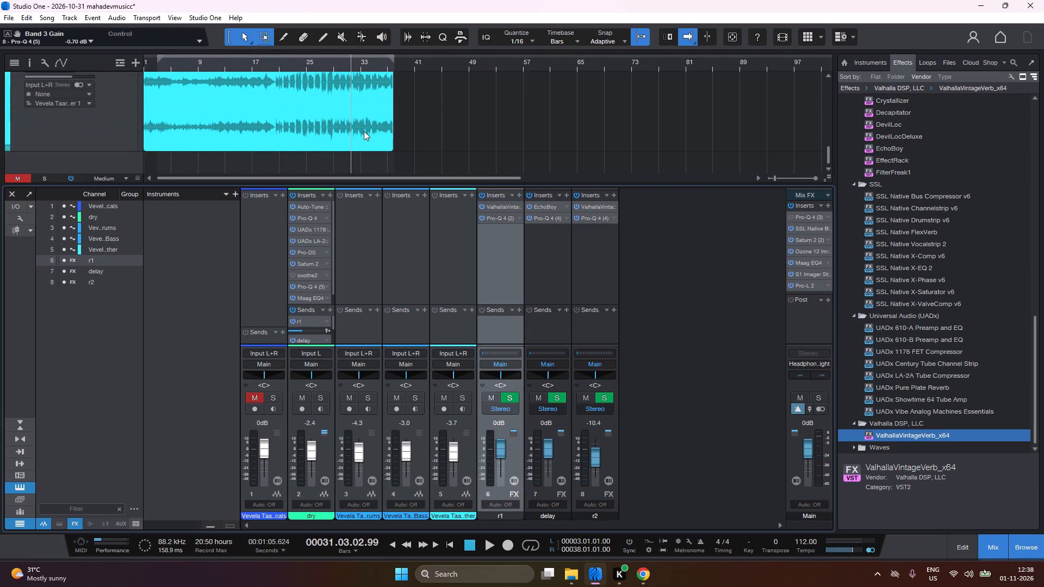
Return the playhead to the loop start at bar 3.
{"action": "key", "text": "1"}
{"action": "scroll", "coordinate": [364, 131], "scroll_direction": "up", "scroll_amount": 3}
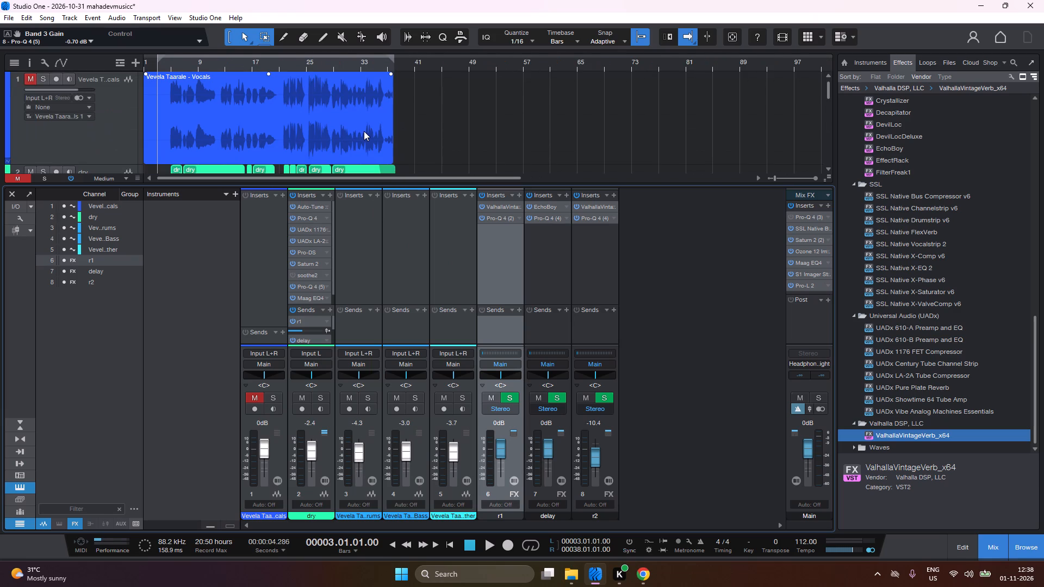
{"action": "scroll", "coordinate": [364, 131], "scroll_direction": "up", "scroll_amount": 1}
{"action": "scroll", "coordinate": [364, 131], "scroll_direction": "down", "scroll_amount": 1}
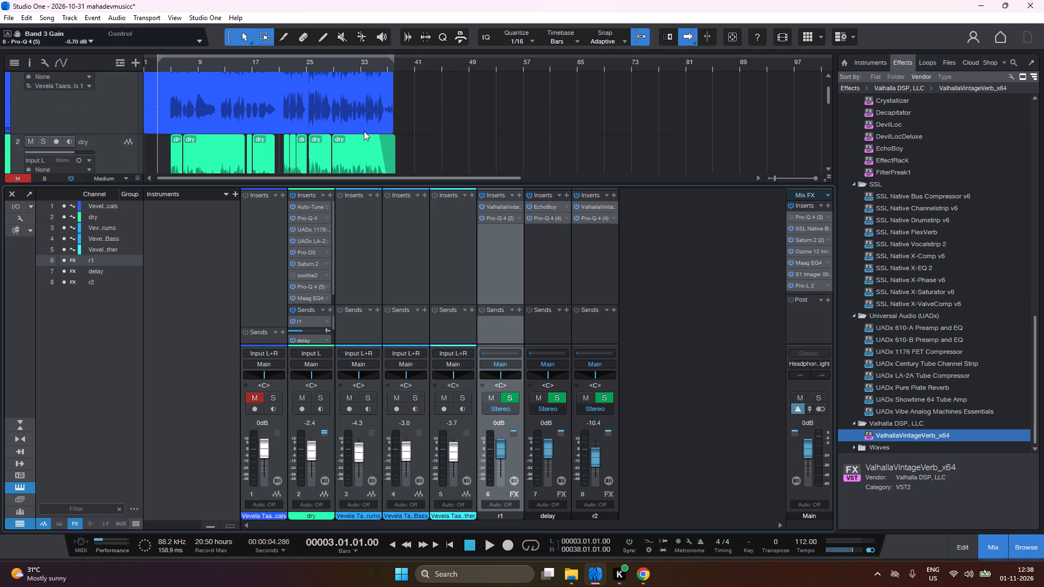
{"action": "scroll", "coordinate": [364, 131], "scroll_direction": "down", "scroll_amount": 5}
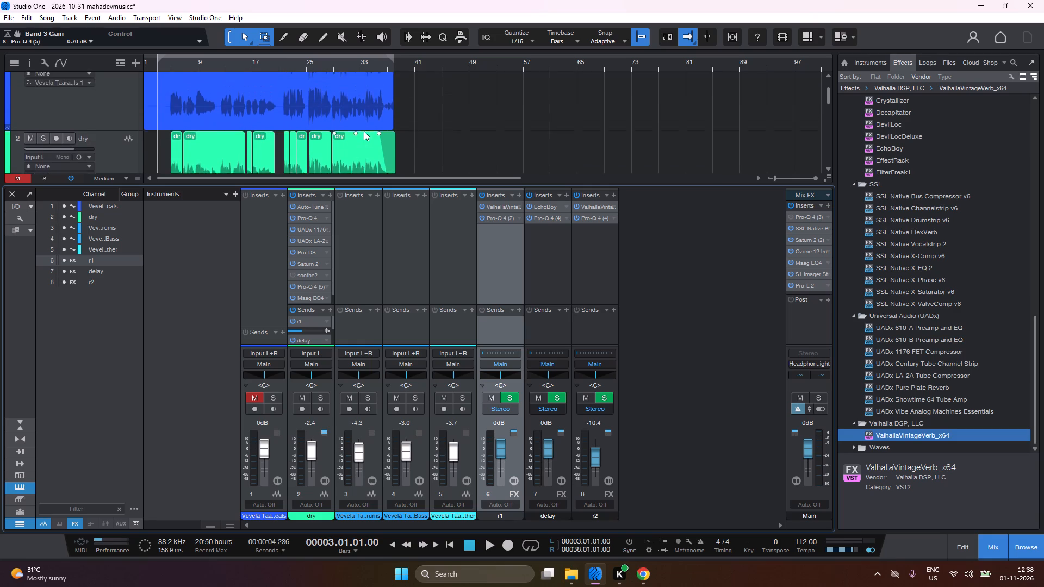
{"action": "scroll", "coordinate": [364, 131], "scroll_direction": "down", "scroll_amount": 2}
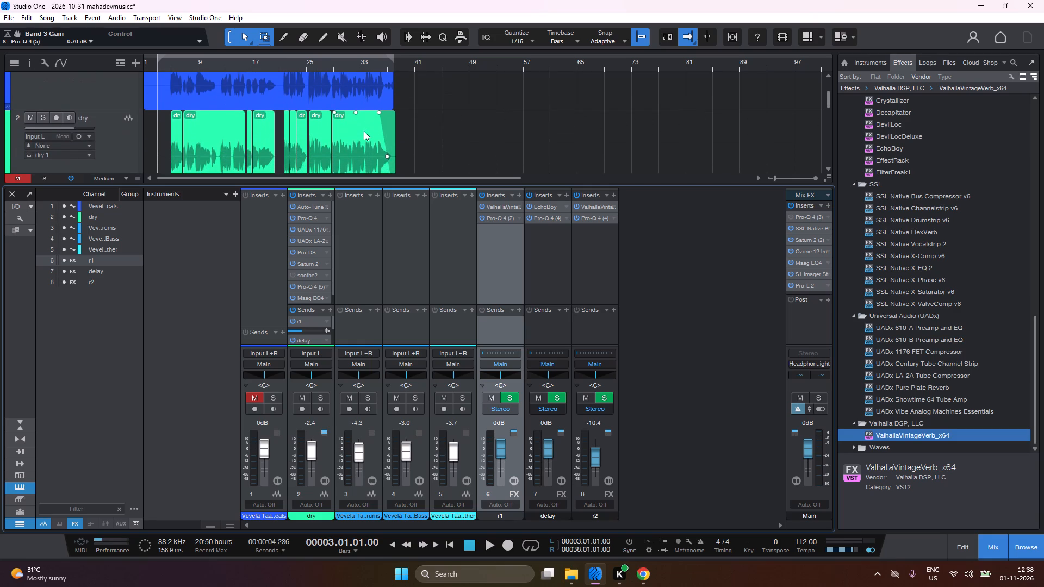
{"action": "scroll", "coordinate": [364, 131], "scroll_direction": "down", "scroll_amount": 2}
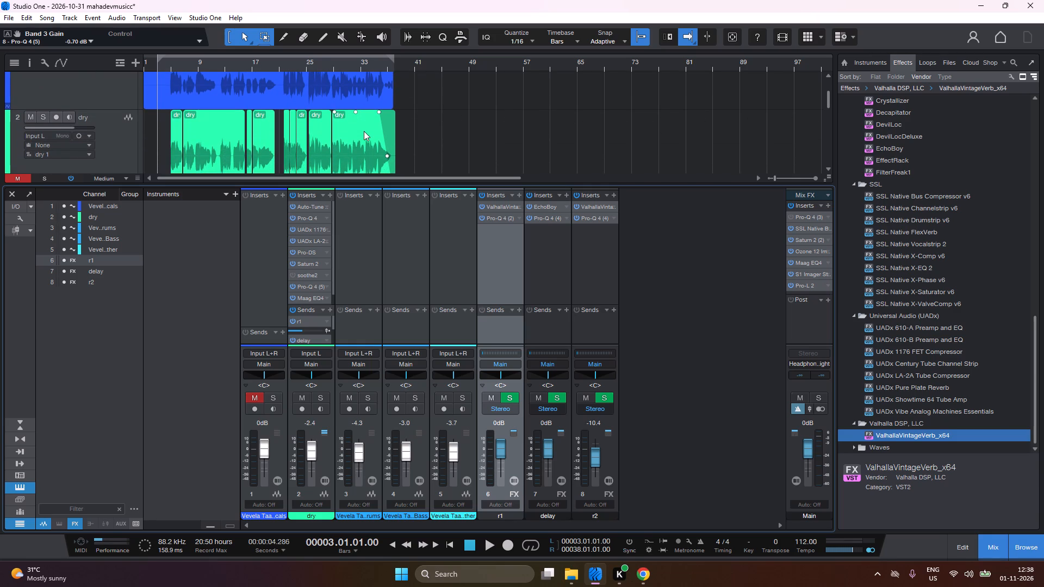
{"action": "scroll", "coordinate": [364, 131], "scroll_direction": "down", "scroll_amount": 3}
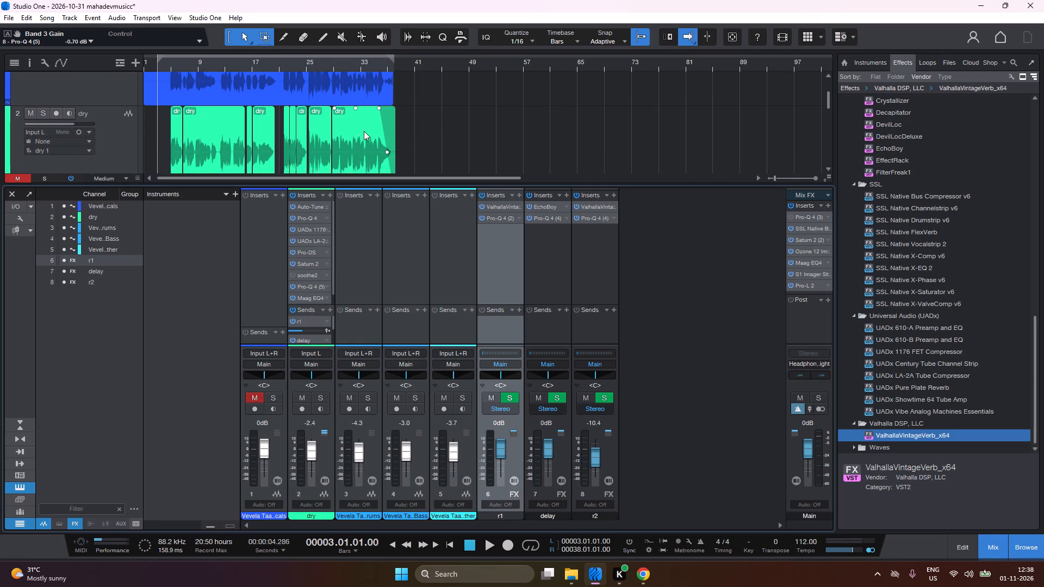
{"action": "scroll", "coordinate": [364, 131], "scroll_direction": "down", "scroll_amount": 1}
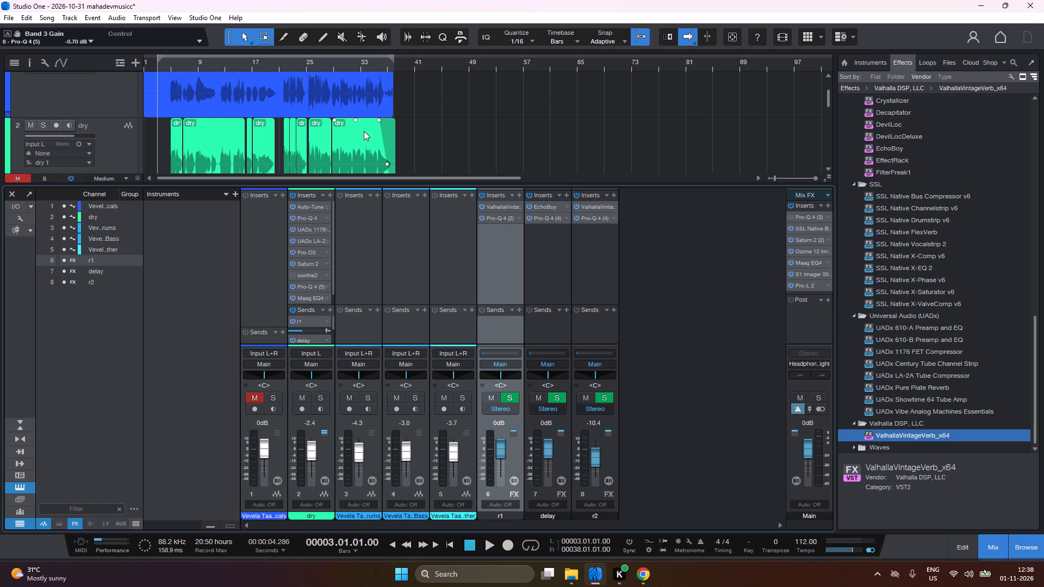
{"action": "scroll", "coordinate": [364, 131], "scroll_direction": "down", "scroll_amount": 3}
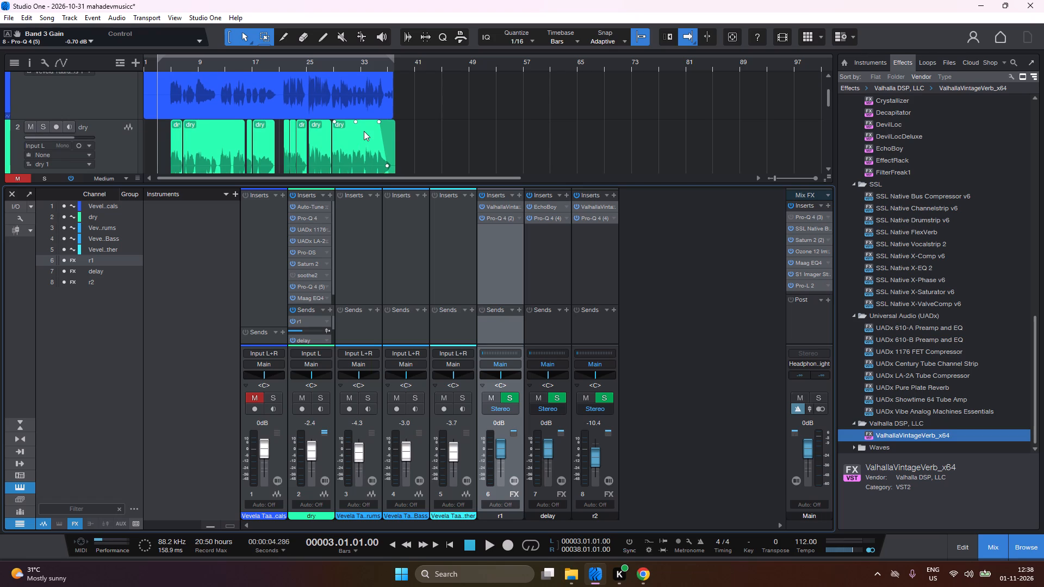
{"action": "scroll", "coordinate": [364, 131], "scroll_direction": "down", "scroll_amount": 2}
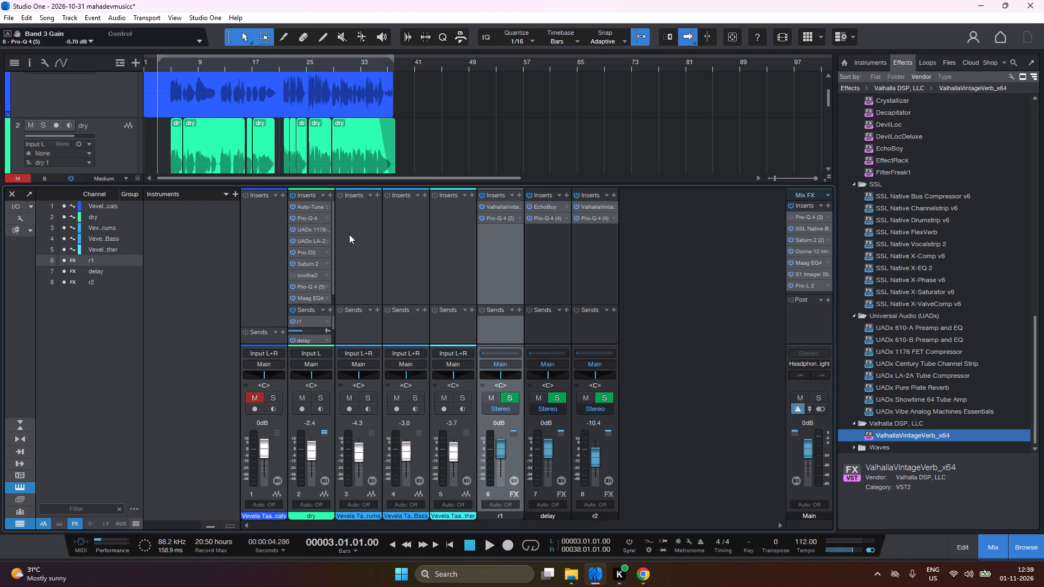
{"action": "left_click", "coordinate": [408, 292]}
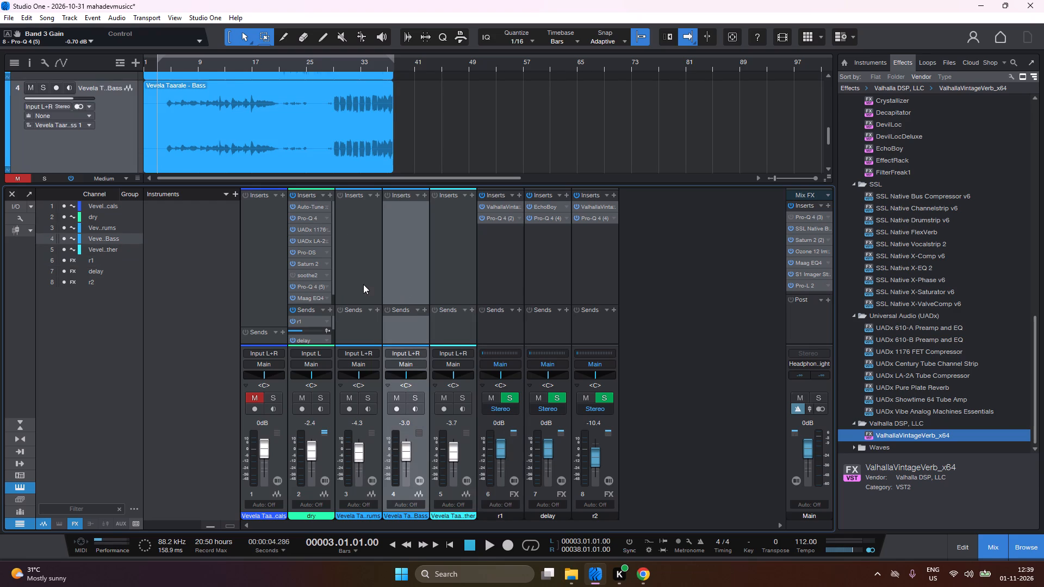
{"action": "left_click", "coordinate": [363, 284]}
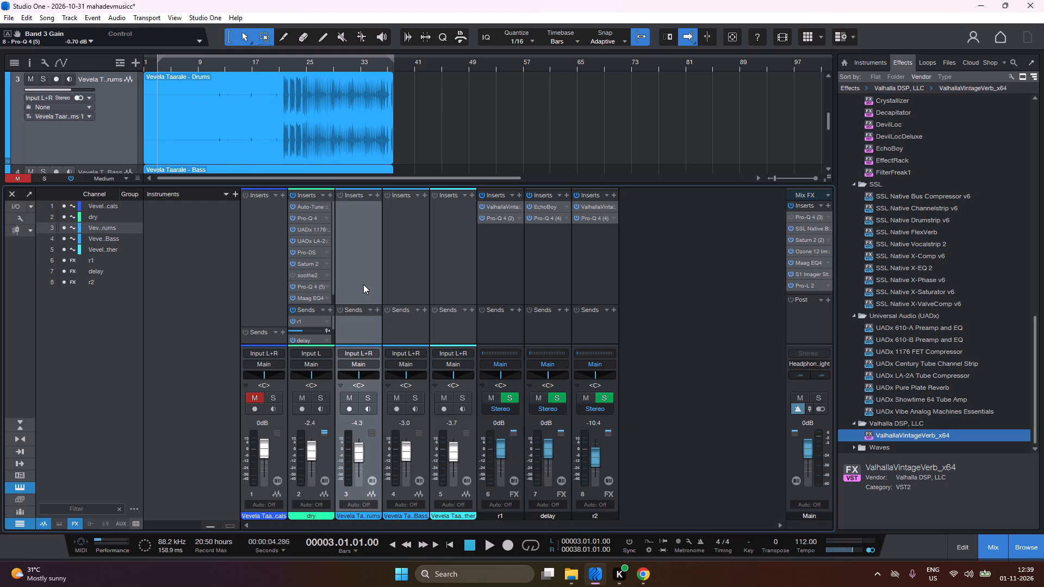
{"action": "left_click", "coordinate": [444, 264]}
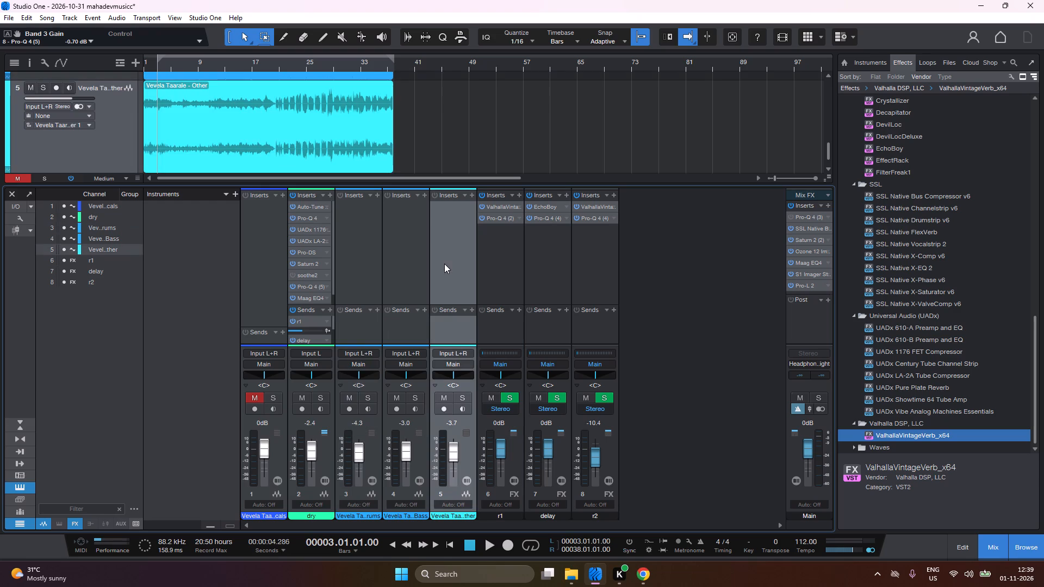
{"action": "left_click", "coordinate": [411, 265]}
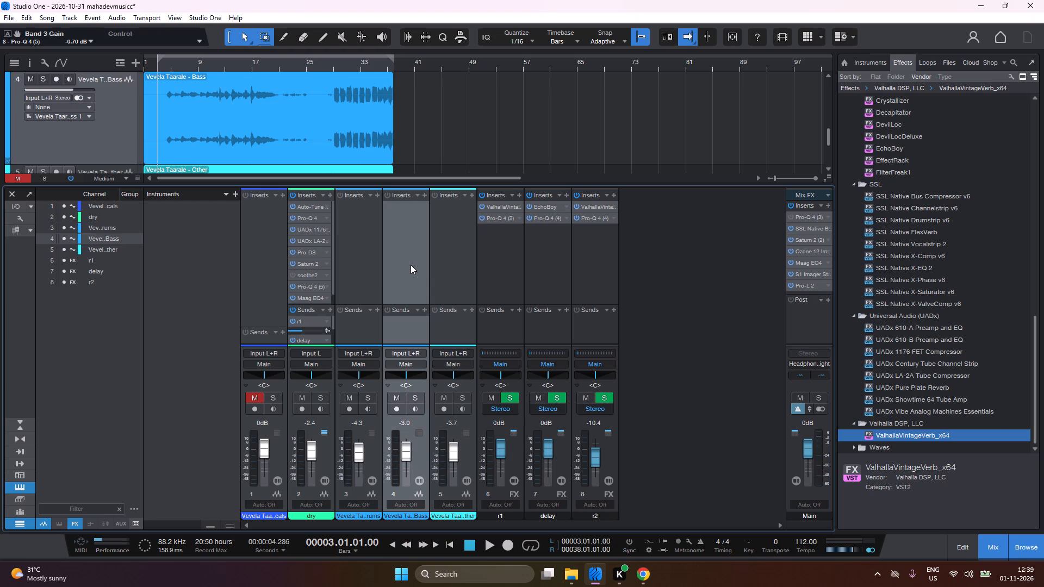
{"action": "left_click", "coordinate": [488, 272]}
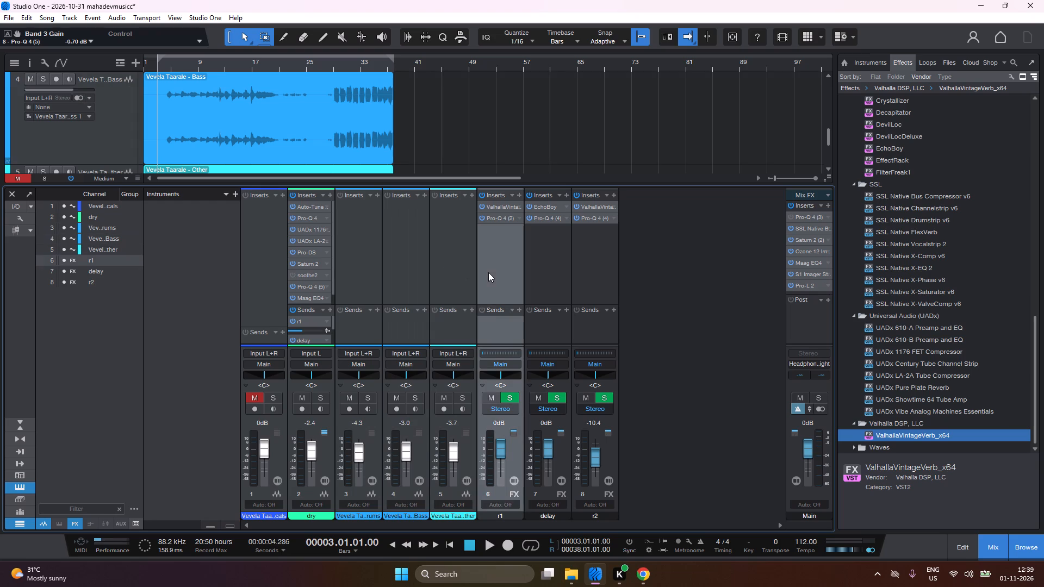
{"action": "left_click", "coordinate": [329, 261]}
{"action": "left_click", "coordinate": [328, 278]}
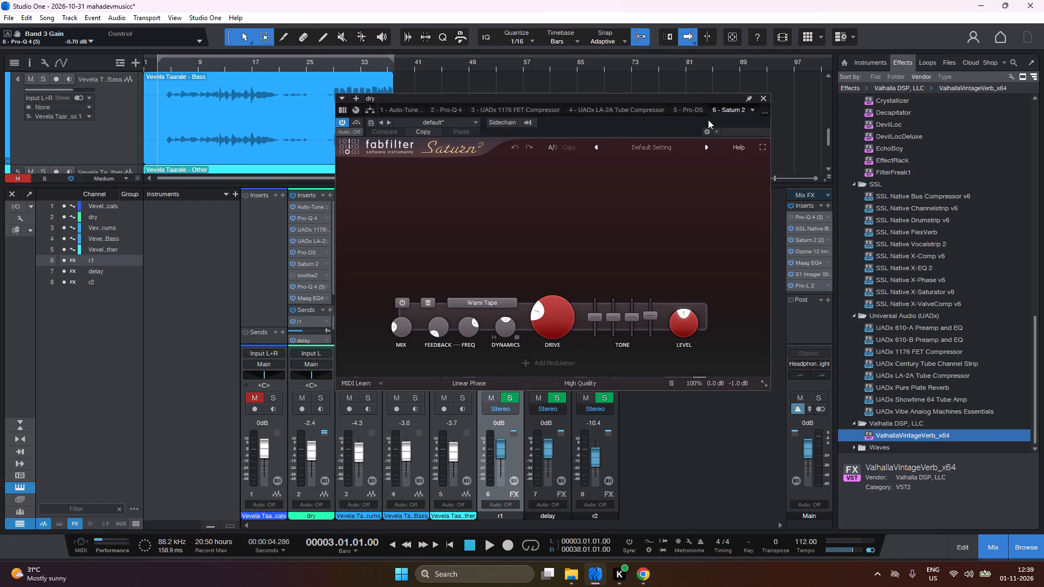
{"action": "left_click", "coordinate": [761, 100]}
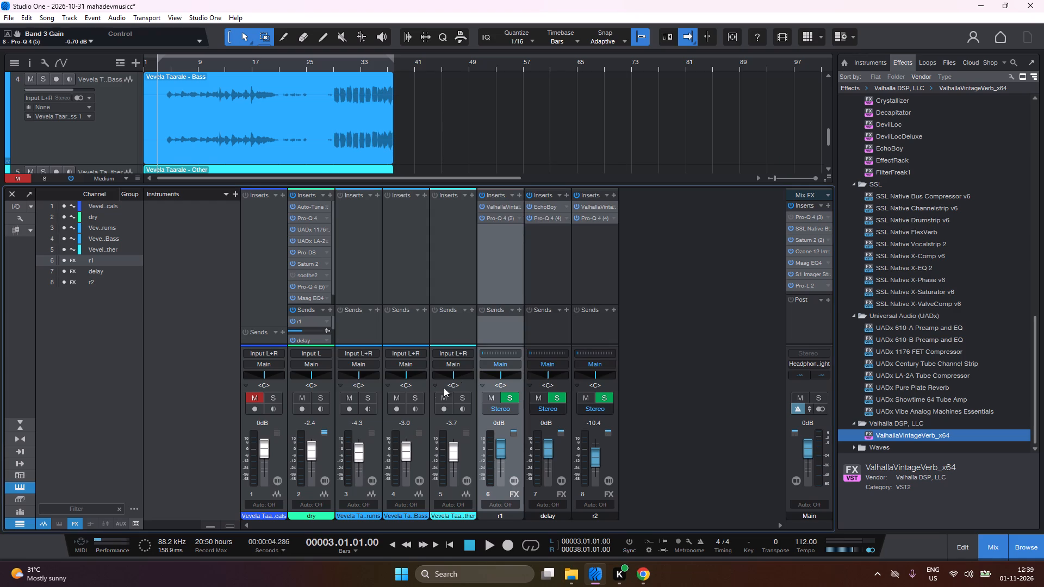
Mute the Vevela Taarale Drums, Bass and Other channels so that only the dry vocal and its effects play.
{"action": "left_click", "coordinate": [350, 399]}
{"action": "left_click_drag", "start_coordinate": [393, 397], "coordinate": [403, 397]}
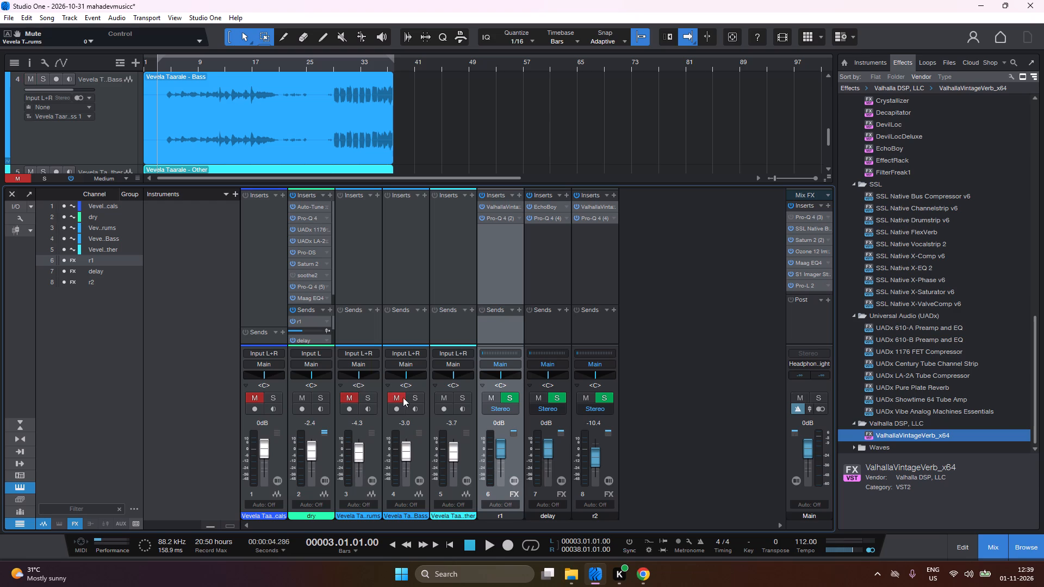
{"action": "left_click_drag", "start_coordinate": [403, 397], "coordinate": [443, 395]}
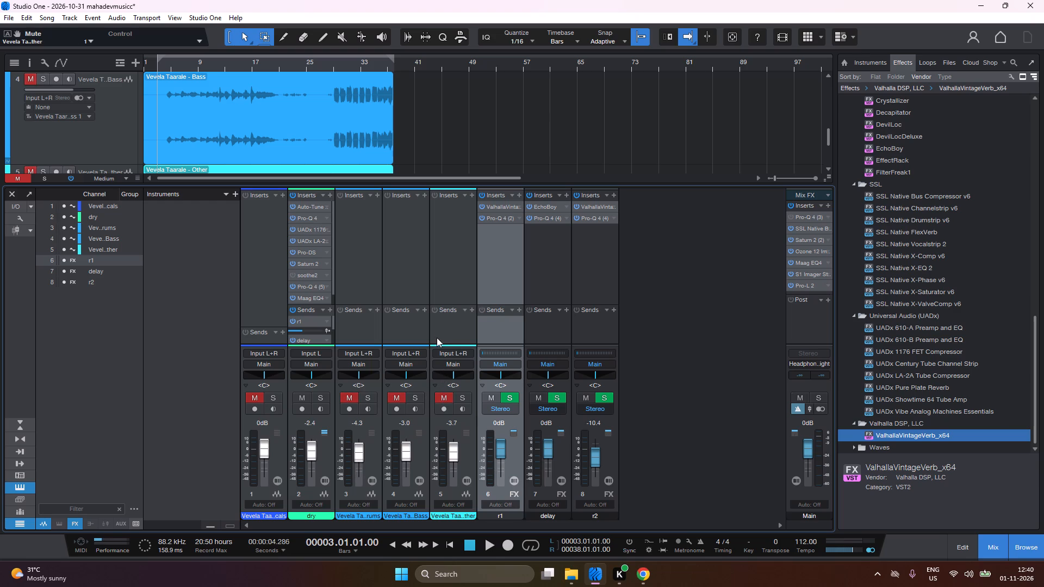
{"action": "left_click", "coordinate": [439, 328]}
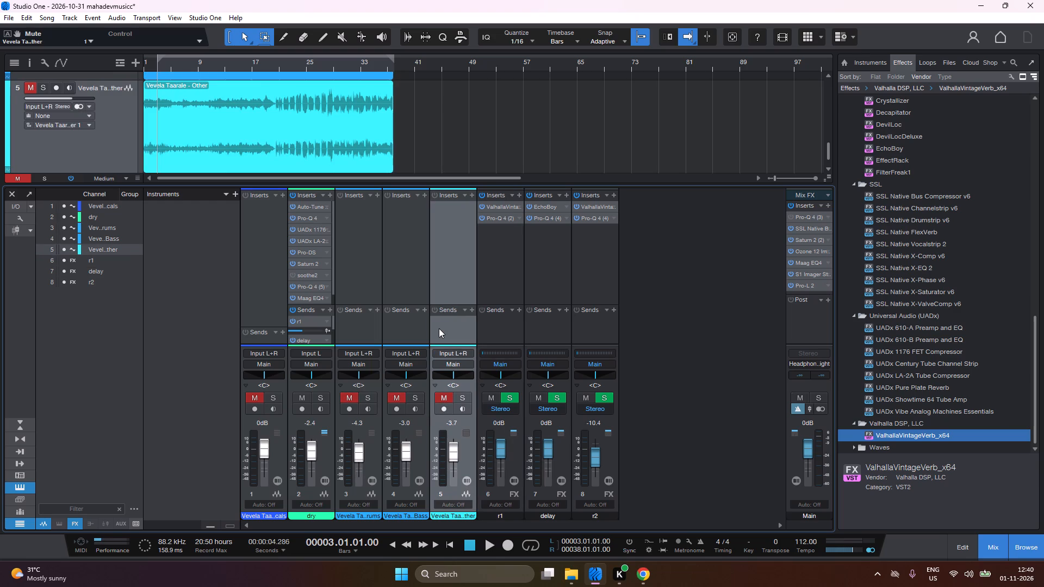
Export the loop range as a Wave mixdown with the filename 7.
{"action": "key", "text": "ctrl+e"}
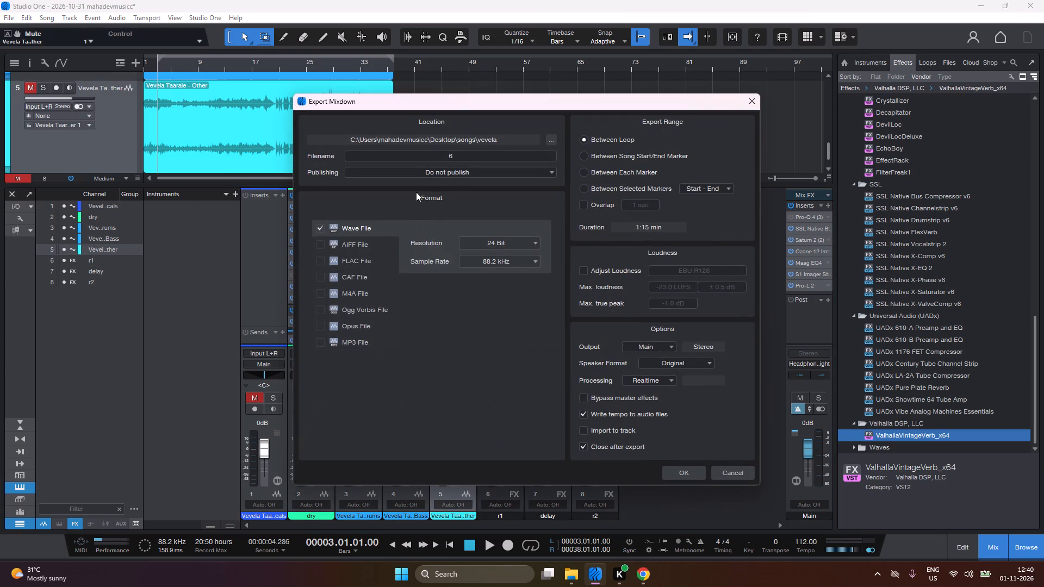
{"action": "left_click", "coordinate": [430, 157]}
{"action": "key", "text": "7"}
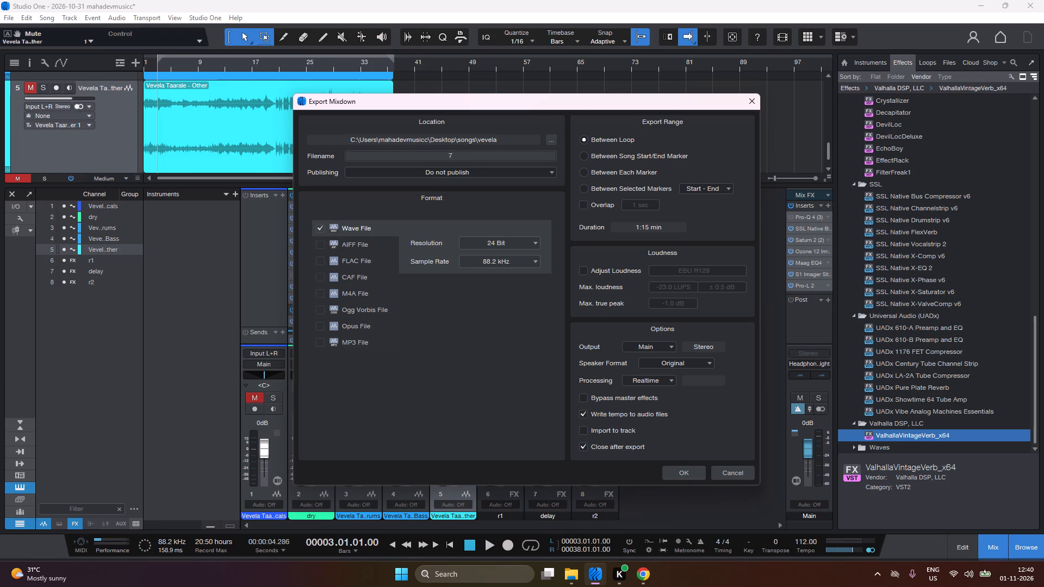
{"action": "left_click", "coordinate": [676, 465]}
{"action": "left_click", "coordinate": [681, 473]}
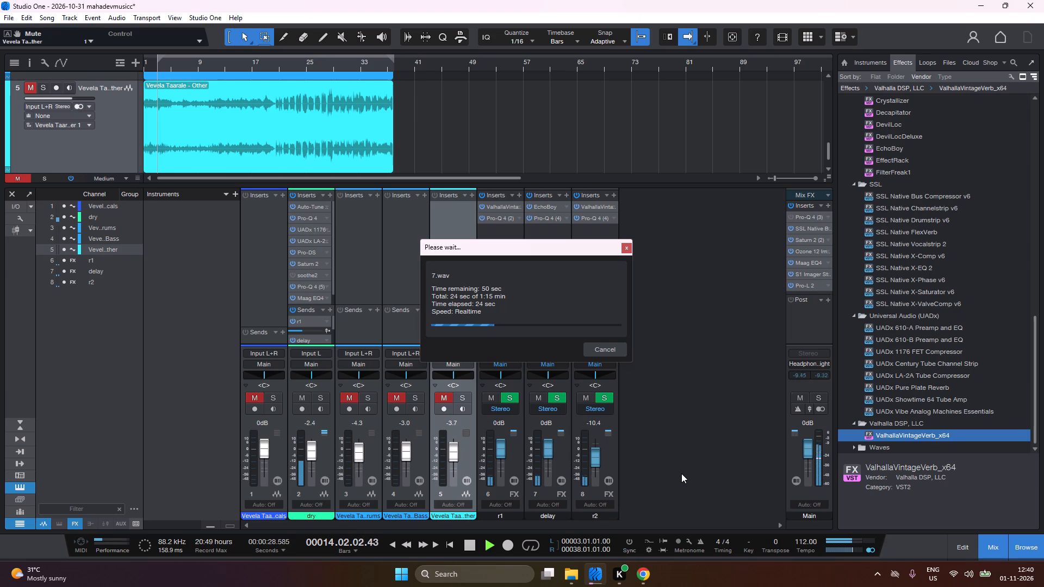
{"action": "triple_click", "coordinate": [681, 473]}
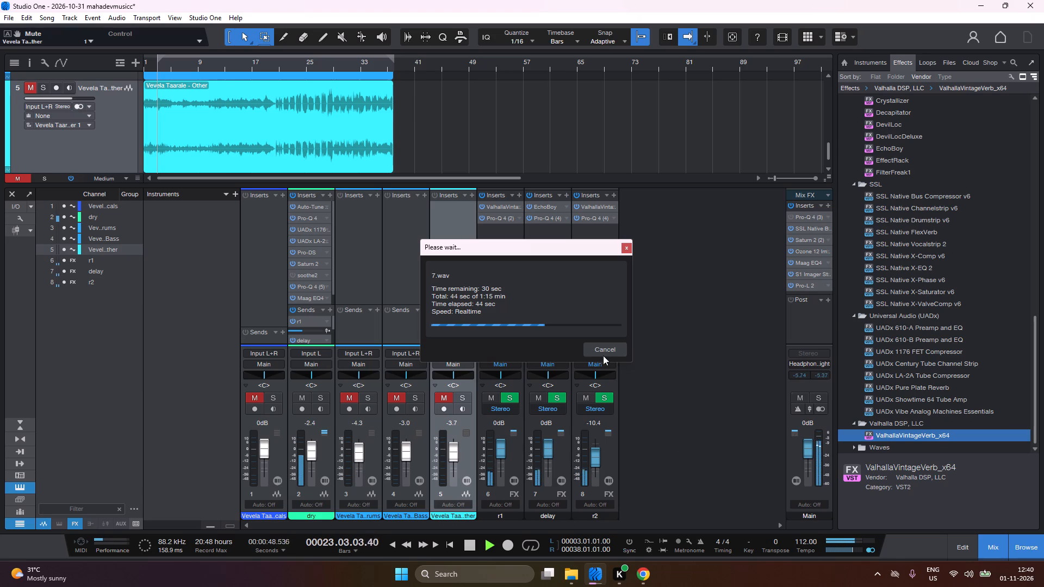
{"action": "left_click_drag", "start_coordinate": [532, 246], "coordinate": [542, 266]}
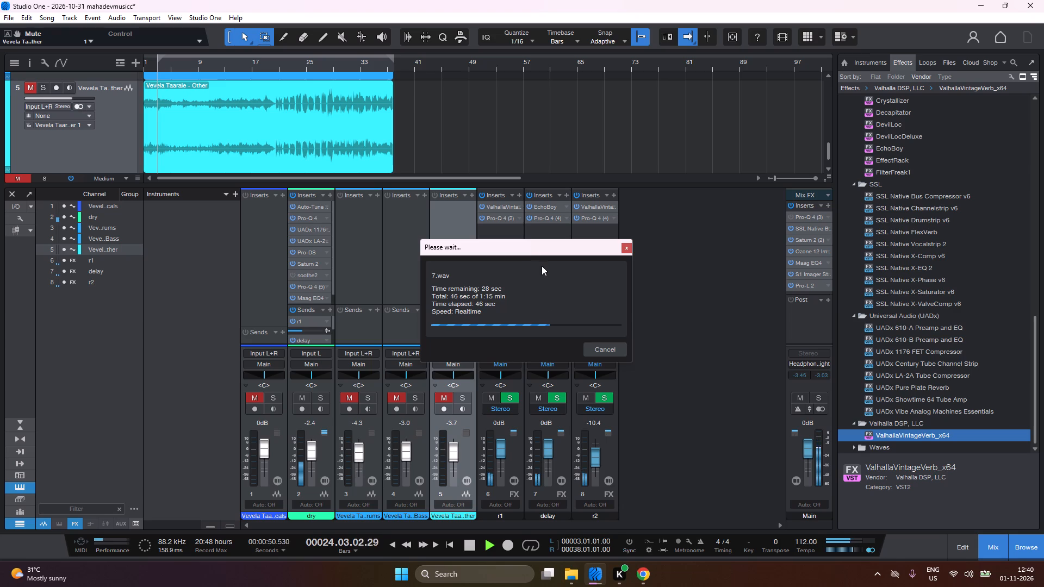
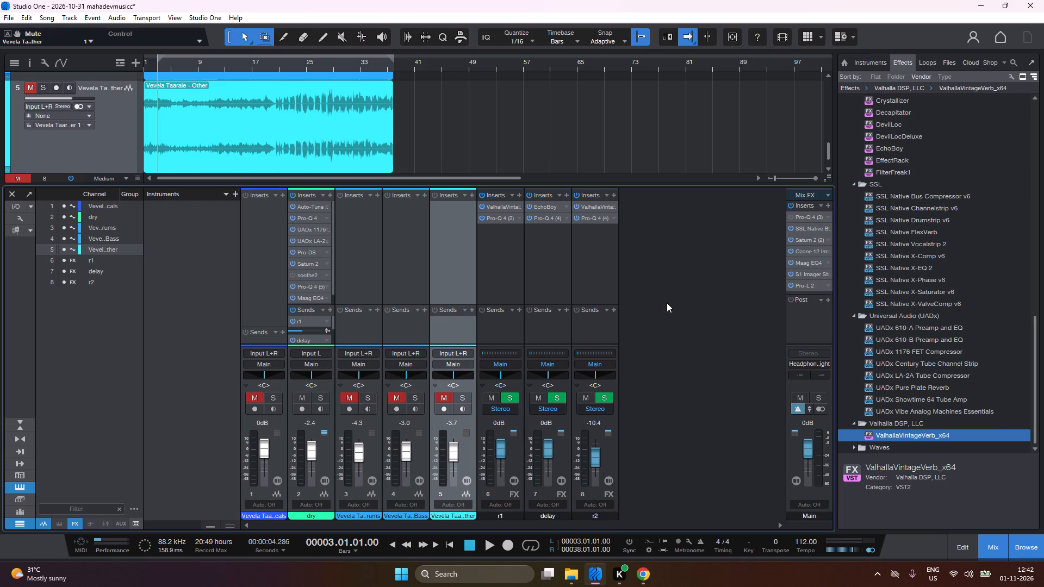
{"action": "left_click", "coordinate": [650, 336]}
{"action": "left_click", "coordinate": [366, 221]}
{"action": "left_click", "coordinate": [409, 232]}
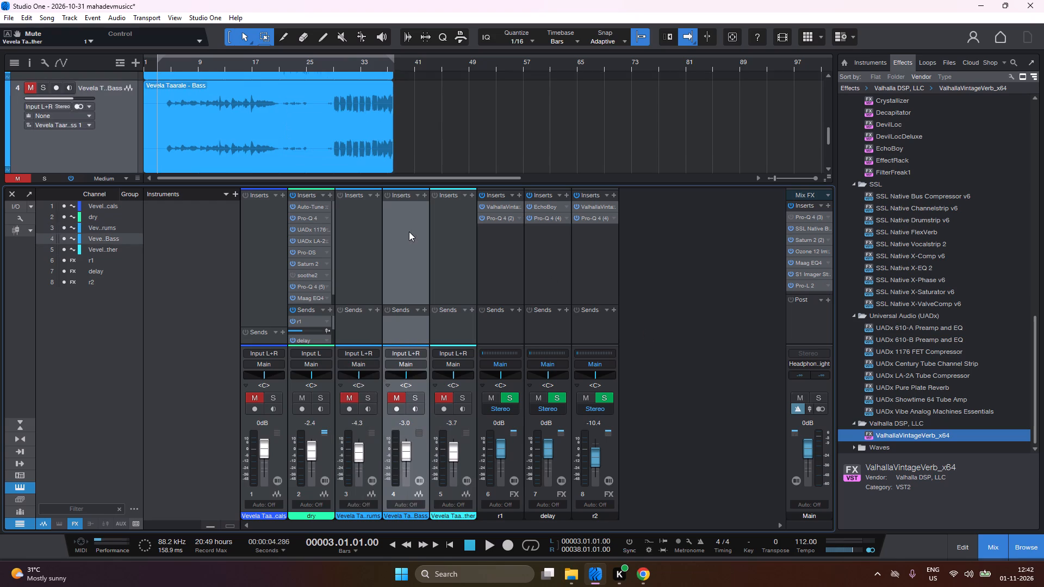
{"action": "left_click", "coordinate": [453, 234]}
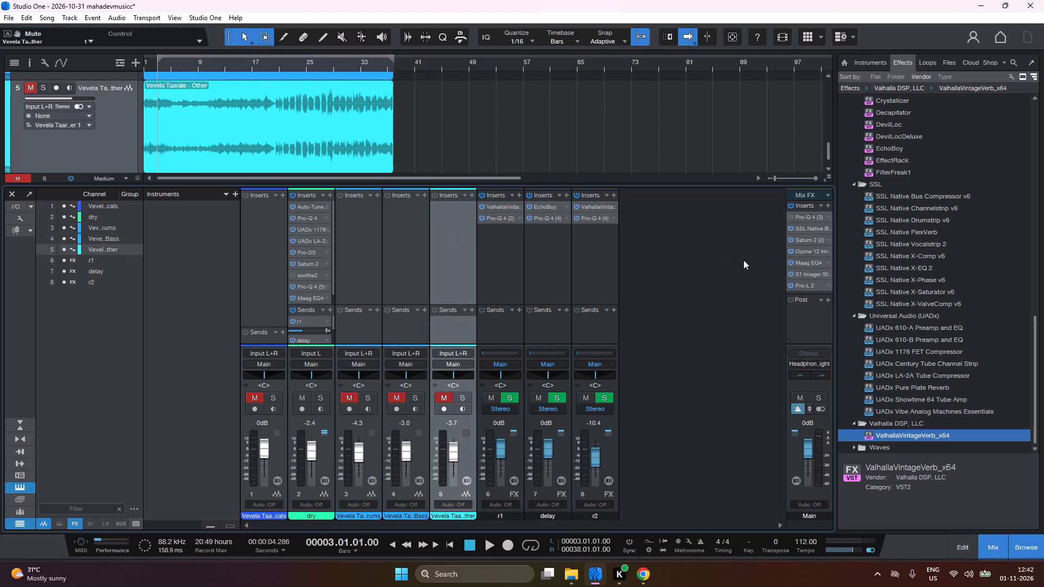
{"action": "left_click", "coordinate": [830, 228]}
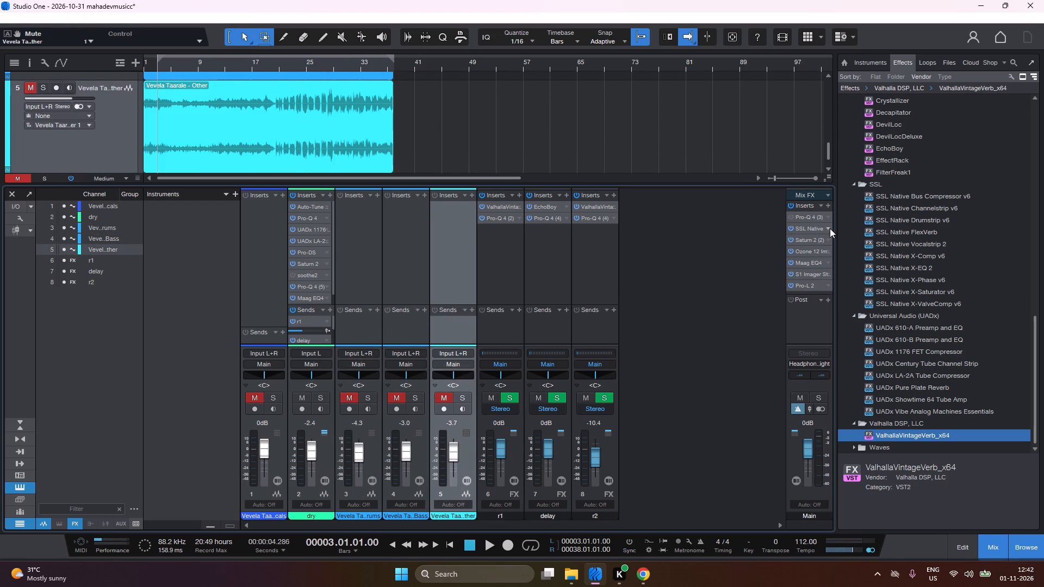
Unmute the Vevela Taarale Drums, Bass and Other channels.
{"action": "left_click", "coordinate": [349, 397]}
{"action": "left_click", "coordinate": [391, 396]}
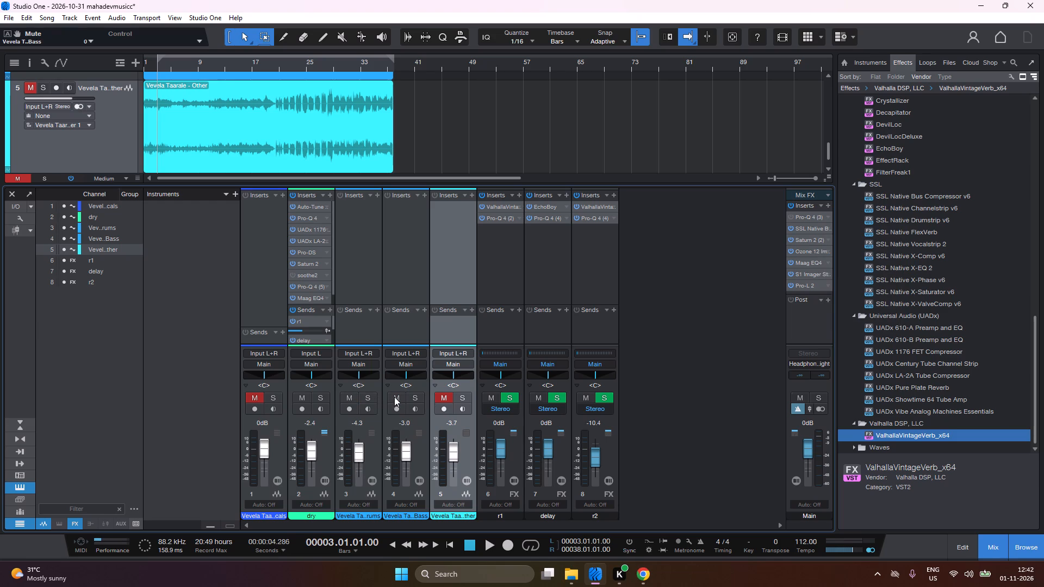
{"action": "left_click", "coordinate": [443, 400]}
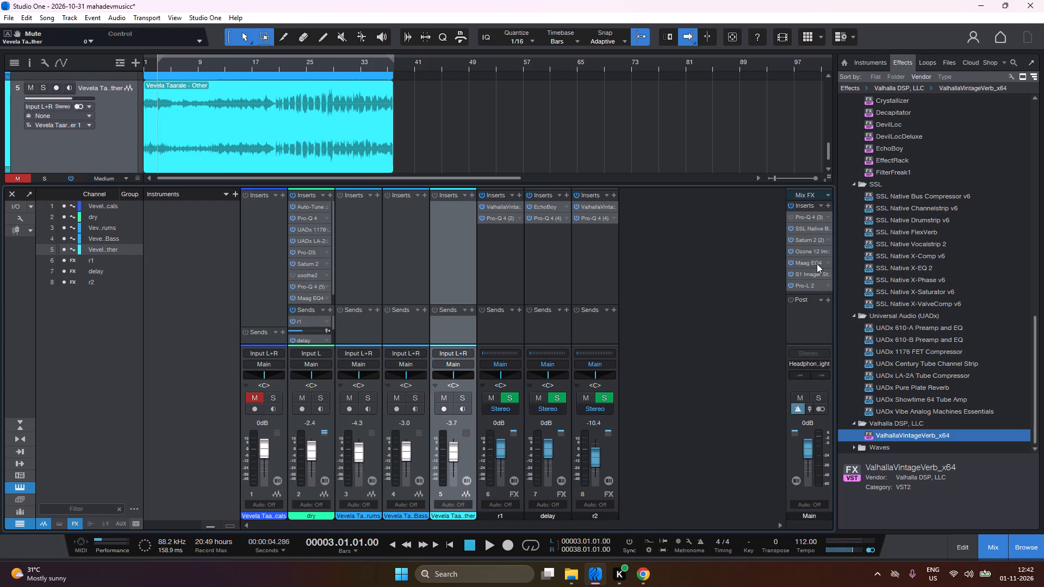
Open the Main channel's SSL Native Bus Compressor and, during playback from the loop start, adjust its threshold to about 6.8 dB.
{"action": "left_click", "coordinate": [829, 227]}
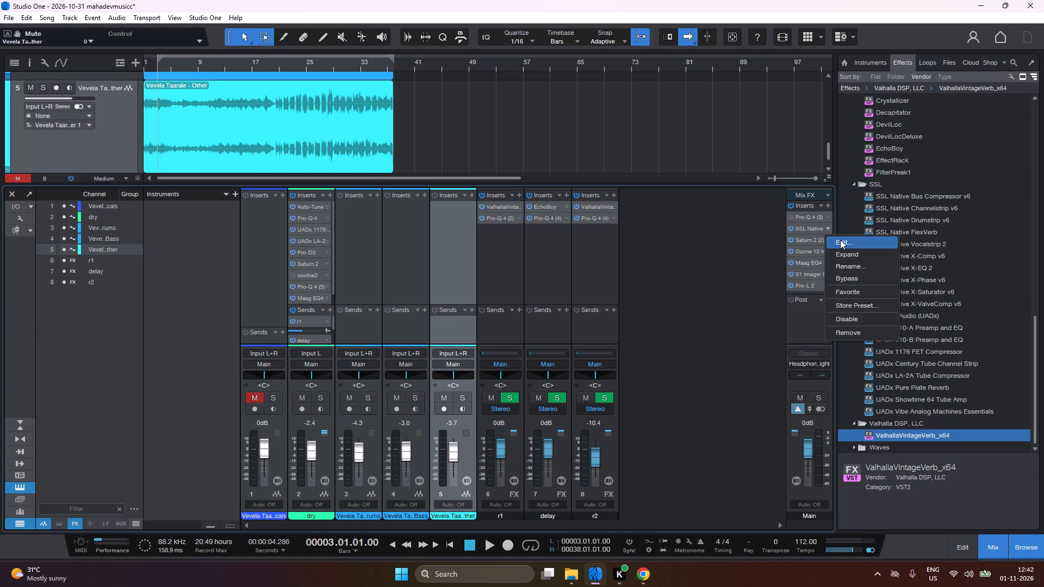
{"action": "left_click", "coordinate": [840, 240]}
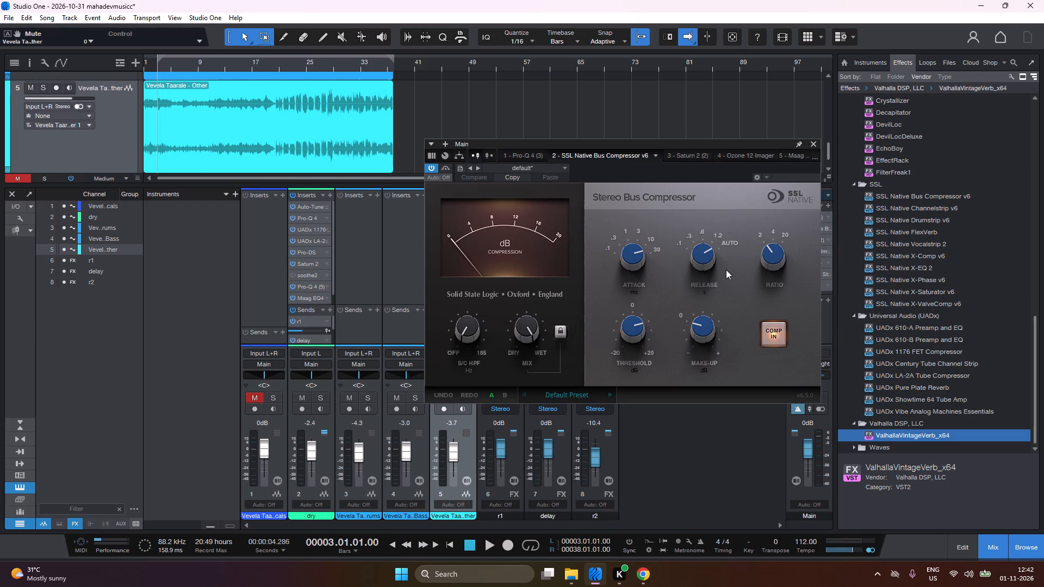
{"action": "type", "text": "1"}
{"action": "key", "text": "space"}
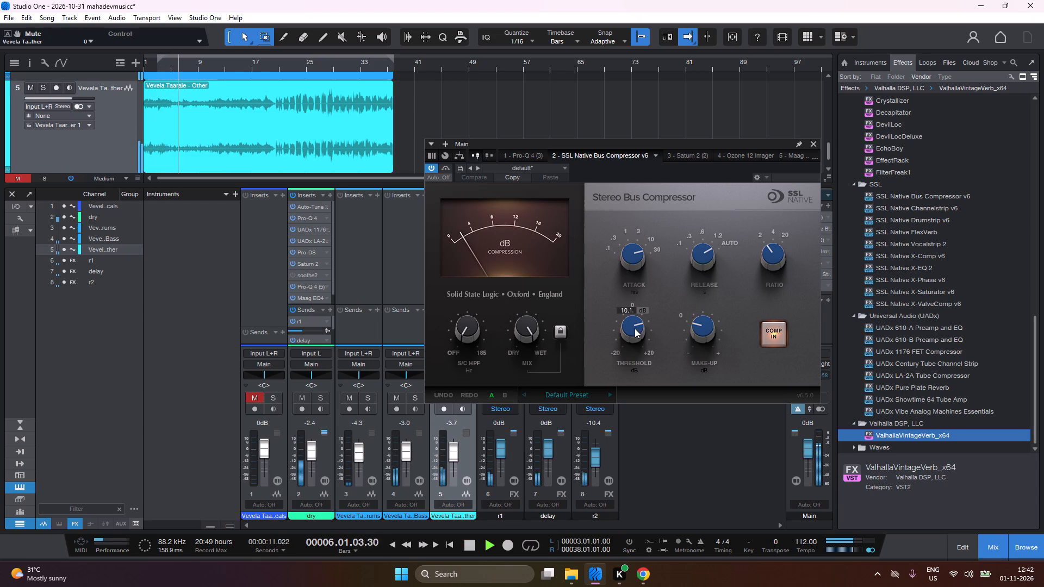
{"action": "left_click_drag", "start_coordinate": [633, 327], "coordinate": [632, 337]}
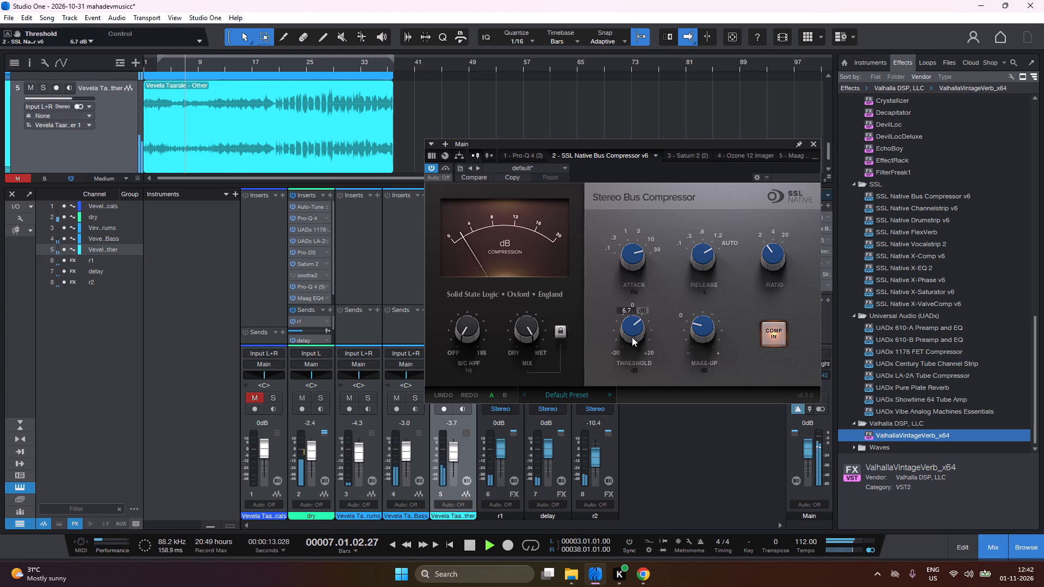
{"action": "left_click_drag", "start_coordinate": [632, 337], "coordinate": [634, 341]}
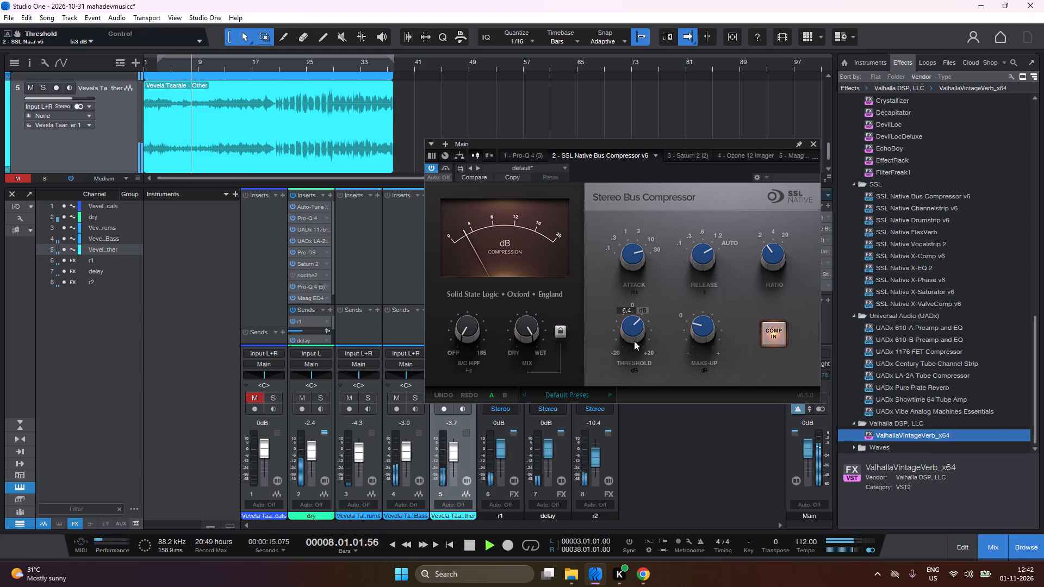
{"action": "left_click_drag", "start_coordinate": [634, 341], "coordinate": [635, 341]}
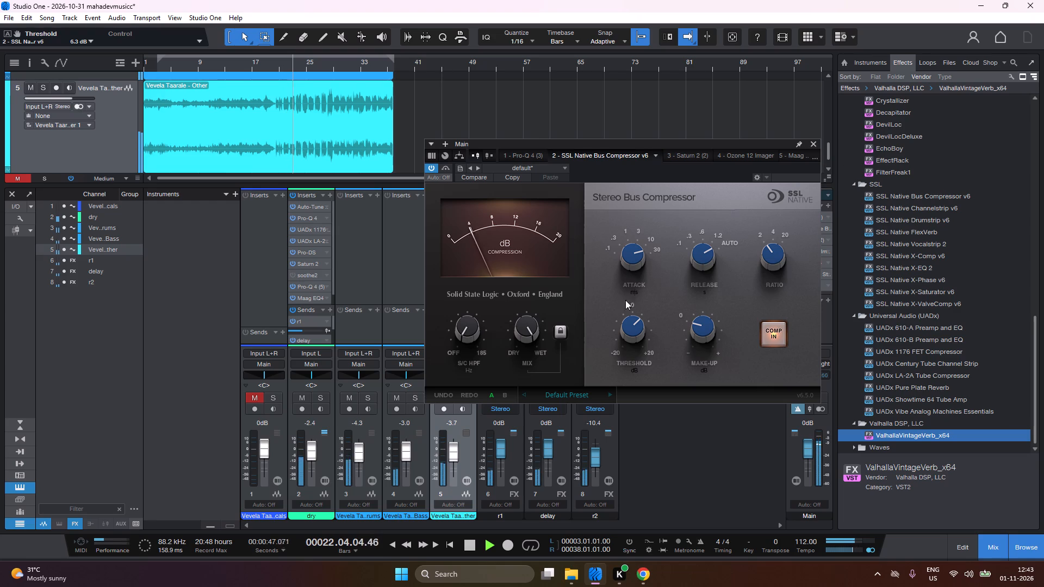
{"action": "left_click_drag", "start_coordinate": [632, 320], "coordinate": [630, 319]}
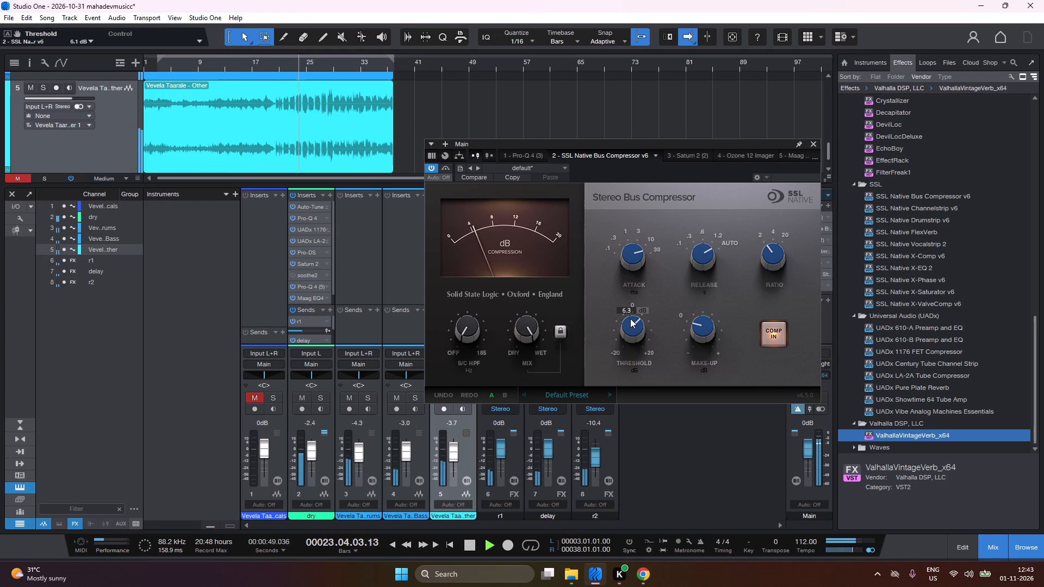
{"action": "left_click_drag", "start_coordinate": [630, 319], "coordinate": [629, 315]}
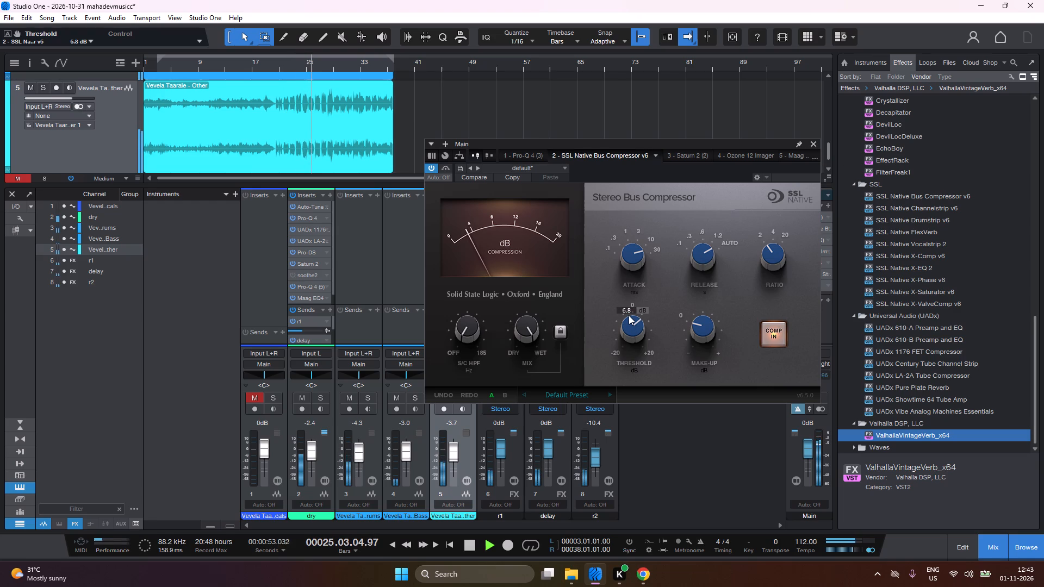
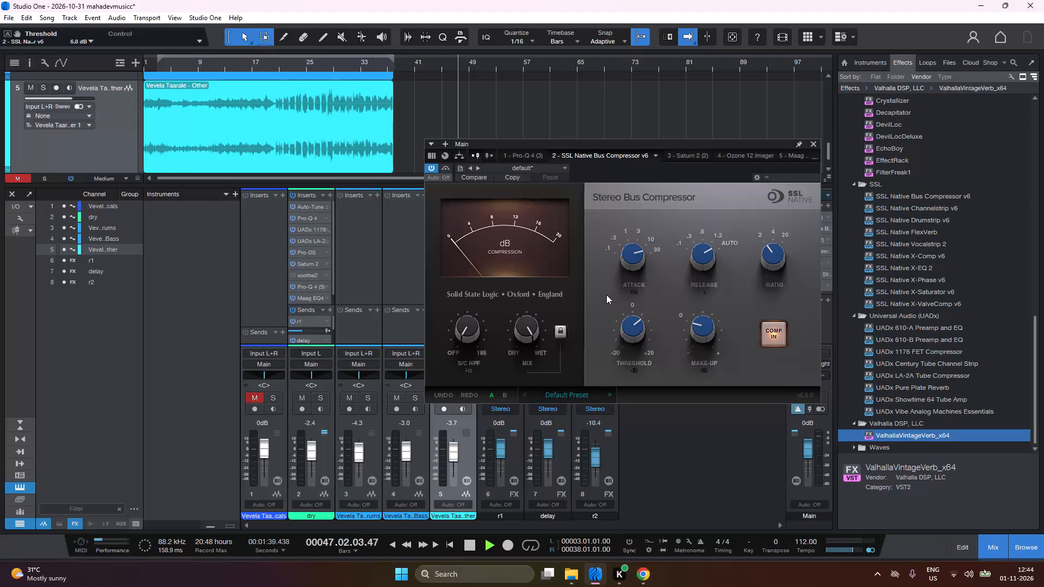
Close the bus compressor and replay the mix from the loop start.
{"action": "left_click", "coordinate": [606, 295]}
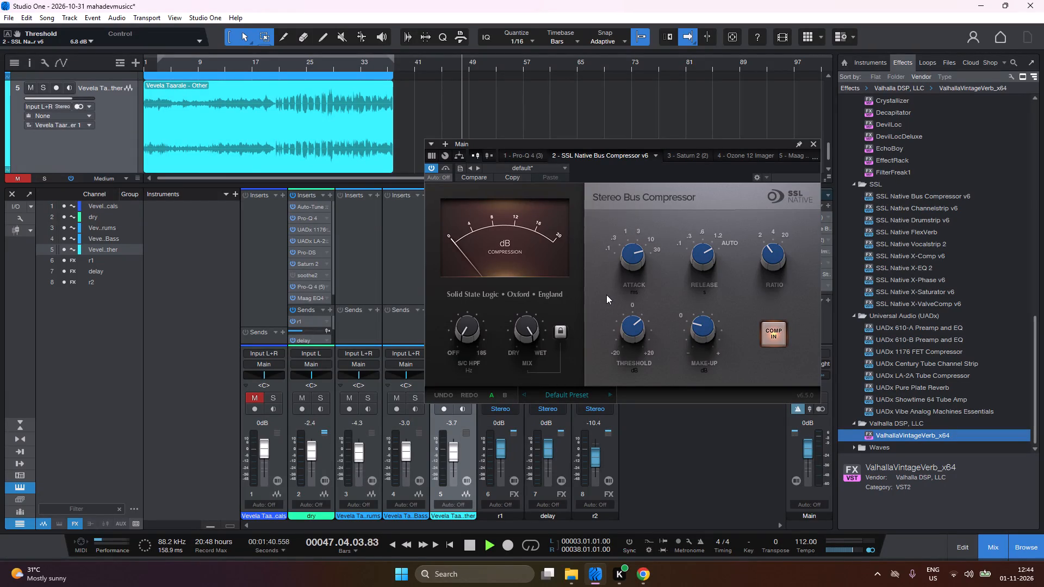
{"action": "left_click", "coordinate": [815, 145]}
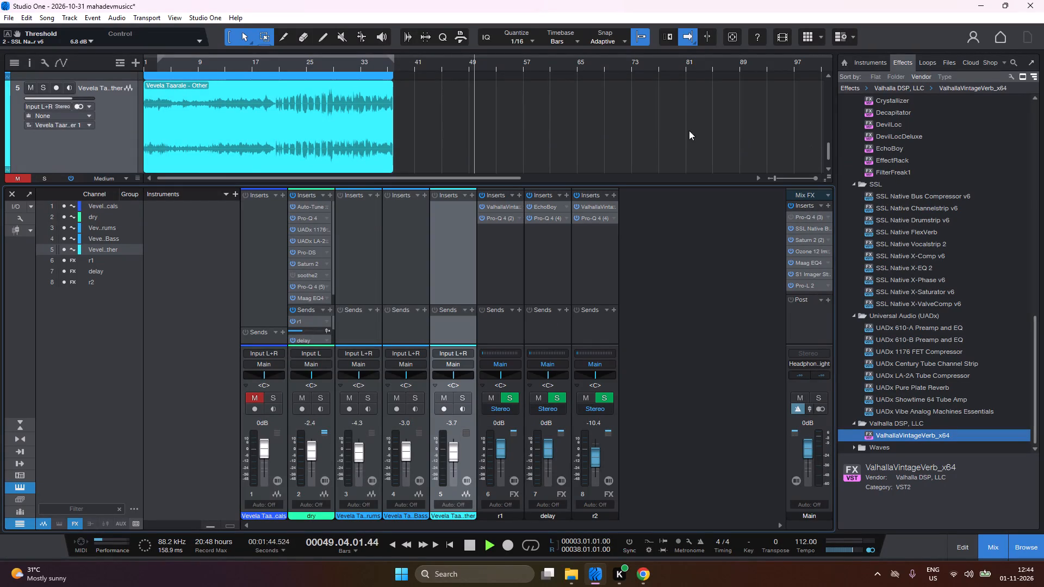
{"action": "key", "text": "1"}
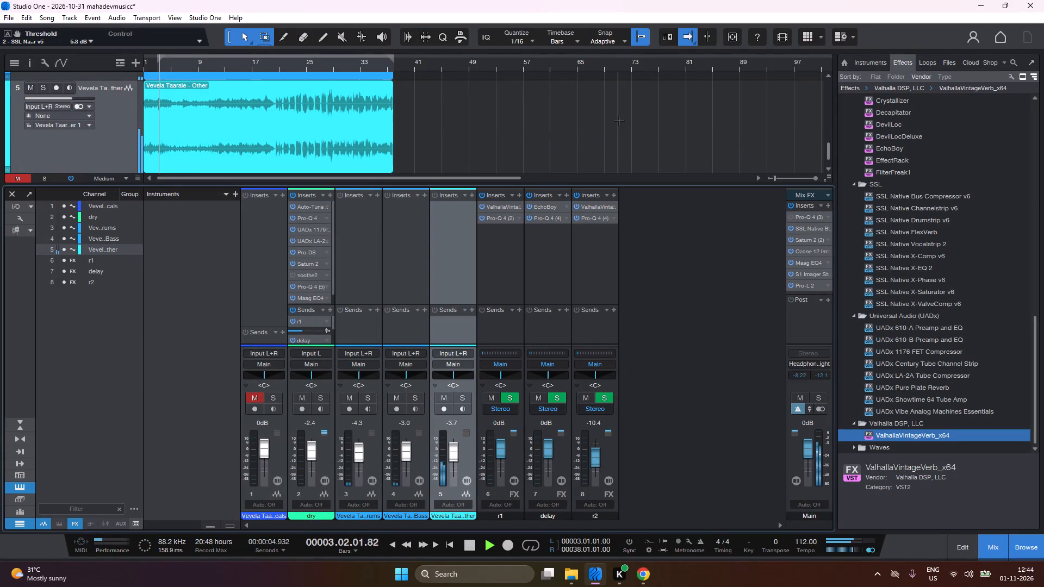
{"action": "key", "text": "space"}
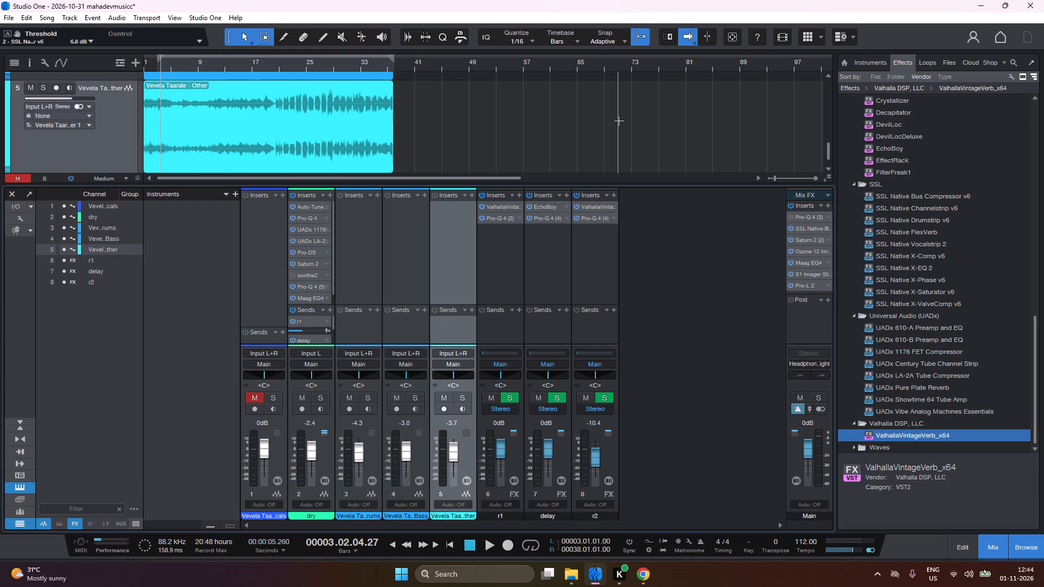
{"action": "type", "text": "1"}
{"action": "key", "text": "space"}
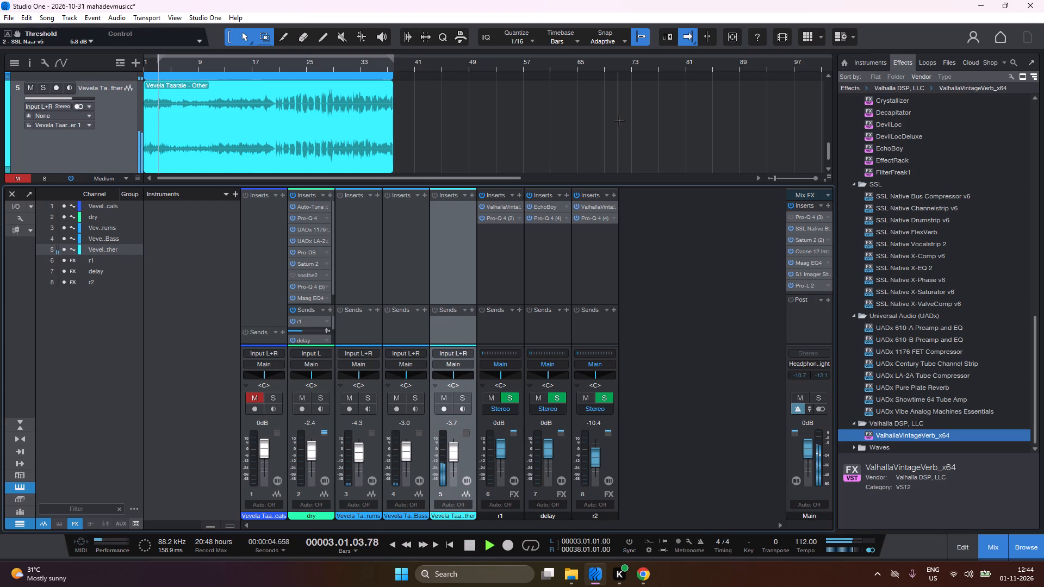
Review the EQ curve of the dry channel's second Pro-Q 4, Pro-Q 4 (5), and close it.
{"action": "left_click", "coordinate": [327, 285]}
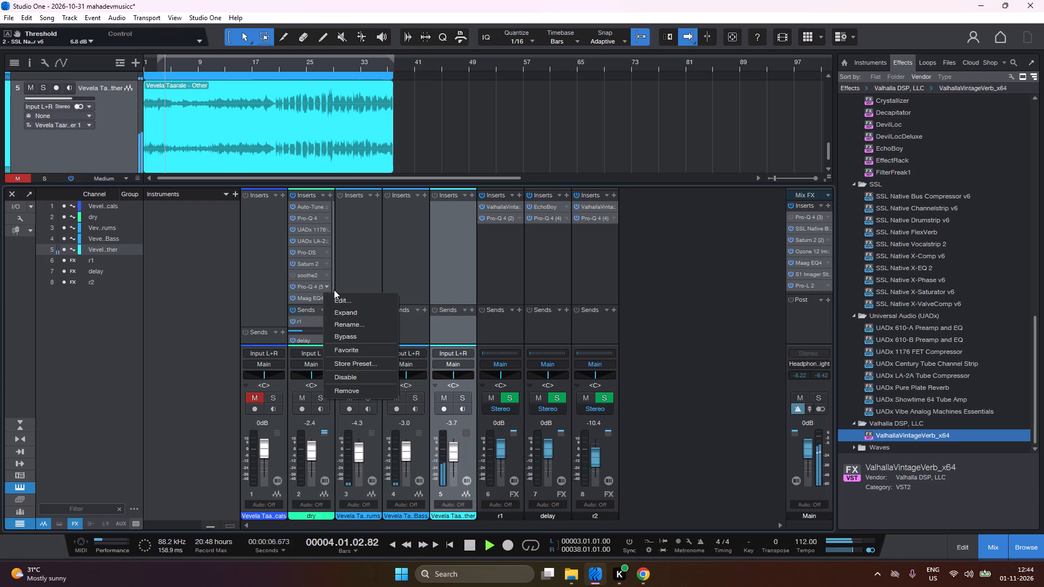
{"action": "left_click", "coordinate": [343, 299]}
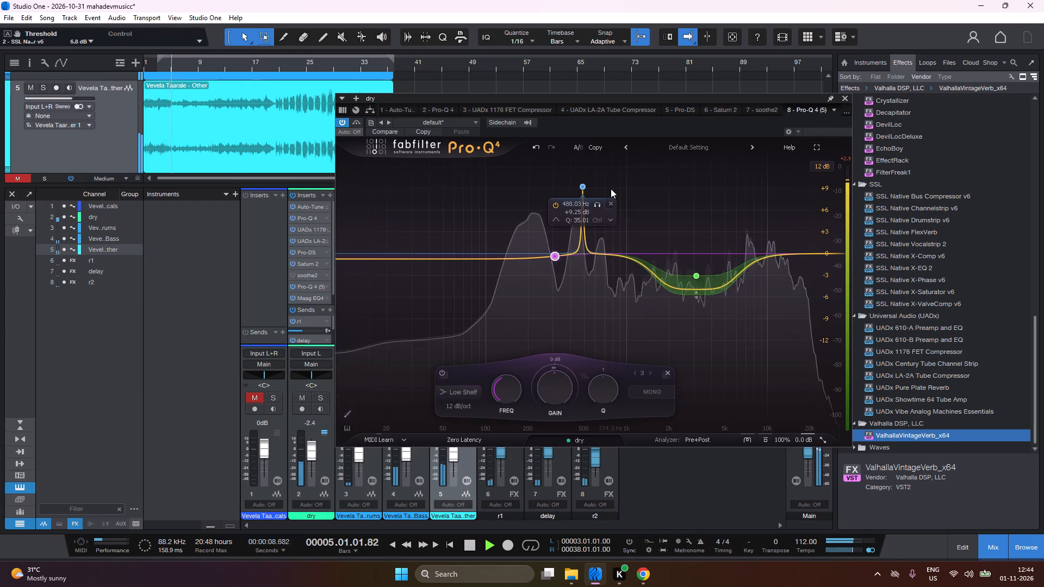
{"action": "left_click", "coordinate": [844, 96]}
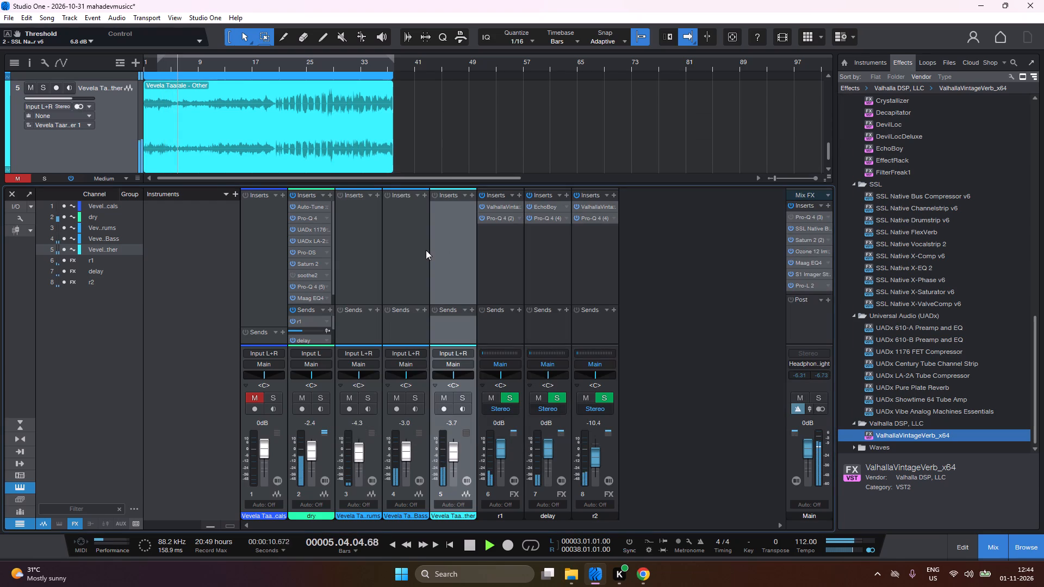
Set the dry channel's Maag EQ4 2.5 kHz gain to +1.0, trying the channel volume at -5.6 dB before restoring -2.4 dB.
{"action": "left_click", "coordinate": [323, 299]}
{"action": "left_click", "coordinate": [332, 308]}
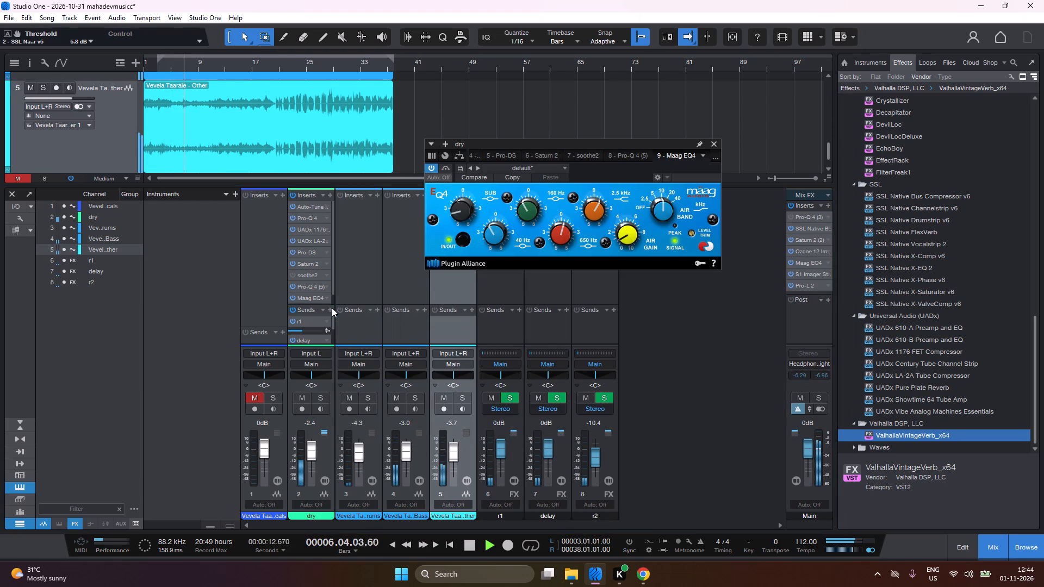
{"action": "left_click_drag", "start_coordinate": [594, 209], "coordinate": [593, 195]}
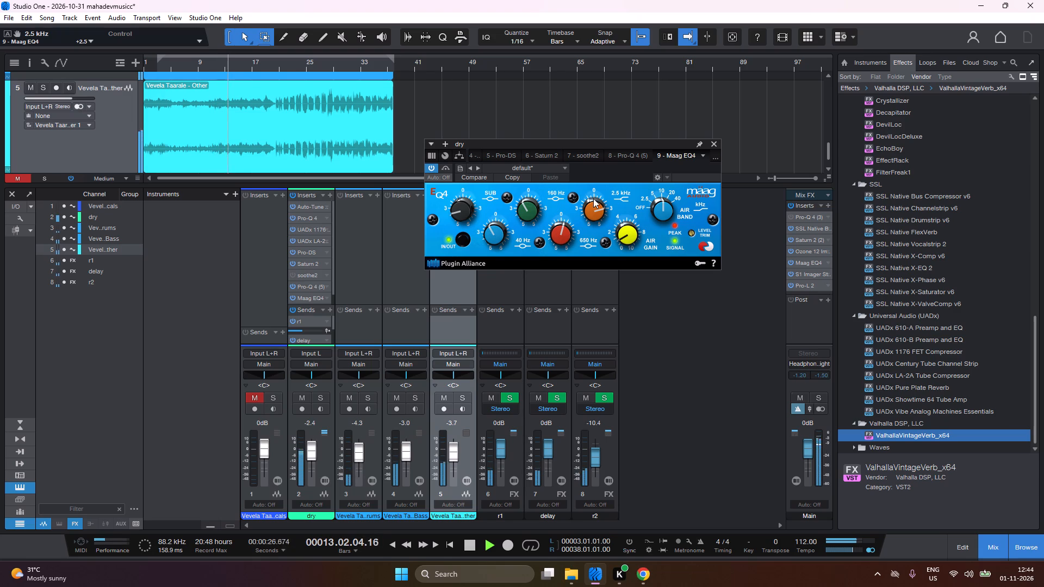
{"action": "left_click", "coordinate": [593, 203]}
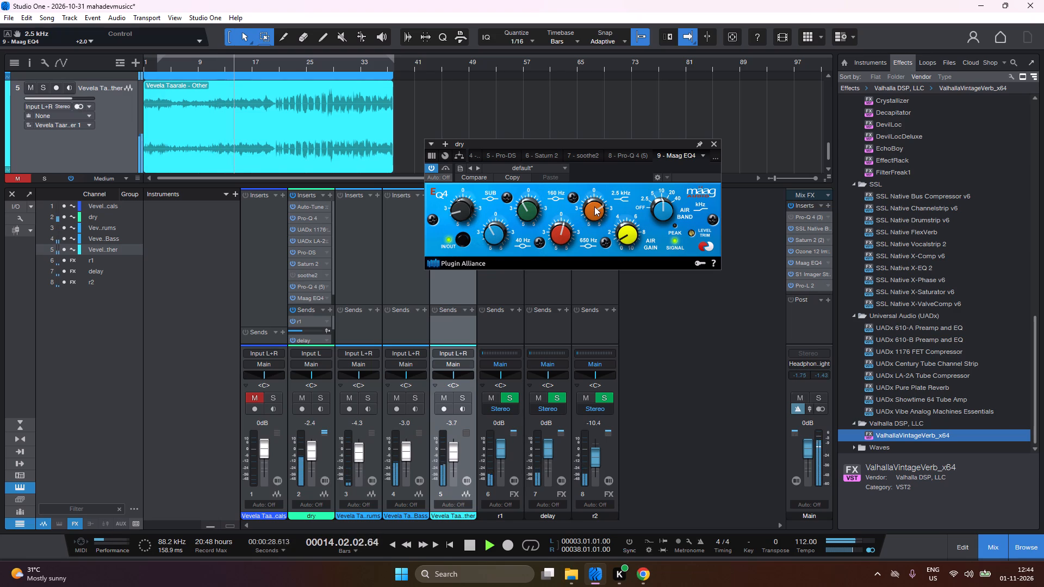
{"action": "left_click", "coordinate": [312, 451]}
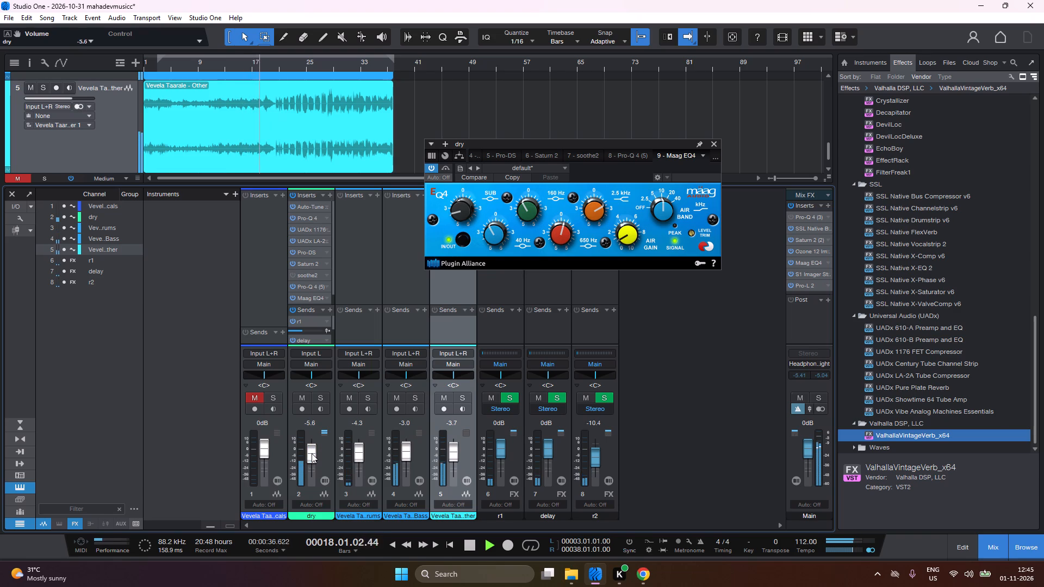
{"action": "left_click_drag", "start_coordinate": [592, 208], "coordinate": [592, 209]}
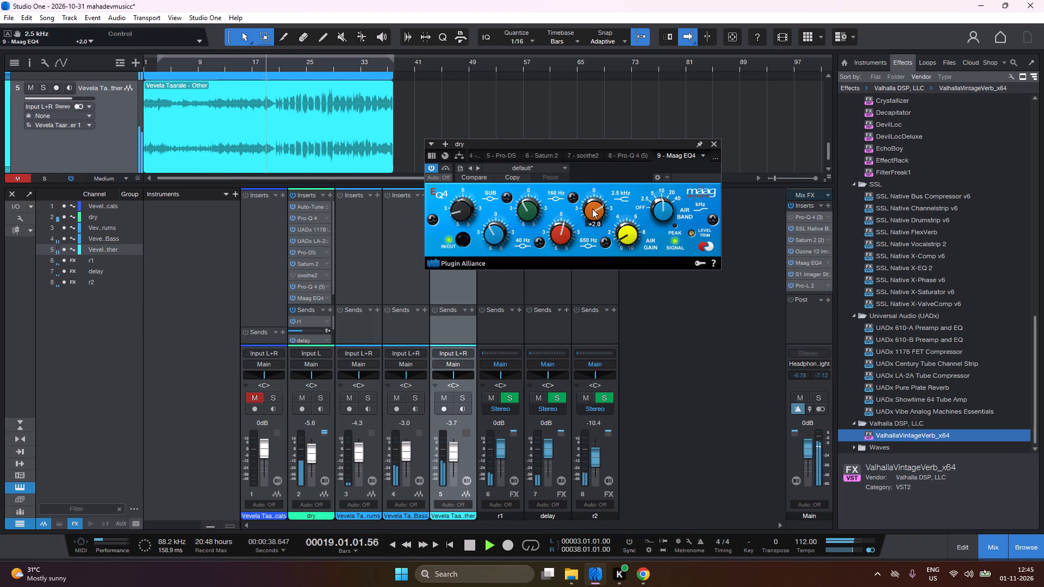
{"action": "left_click_drag", "start_coordinate": [592, 209], "coordinate": [600, 222]}
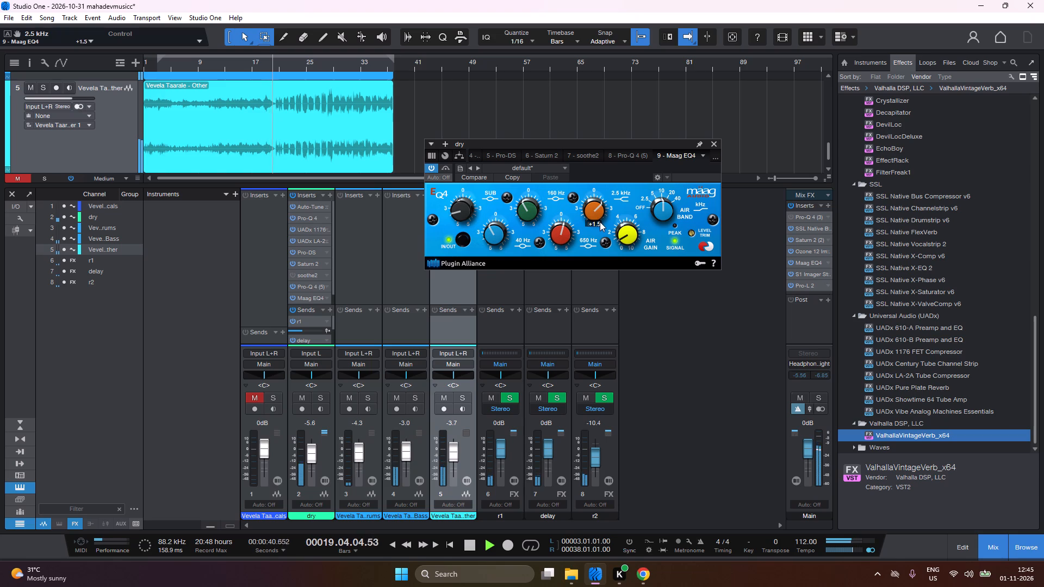
{"action": "left_click_drag", "start_coordinate": [600, 222], "coordinate": [599, 223]}
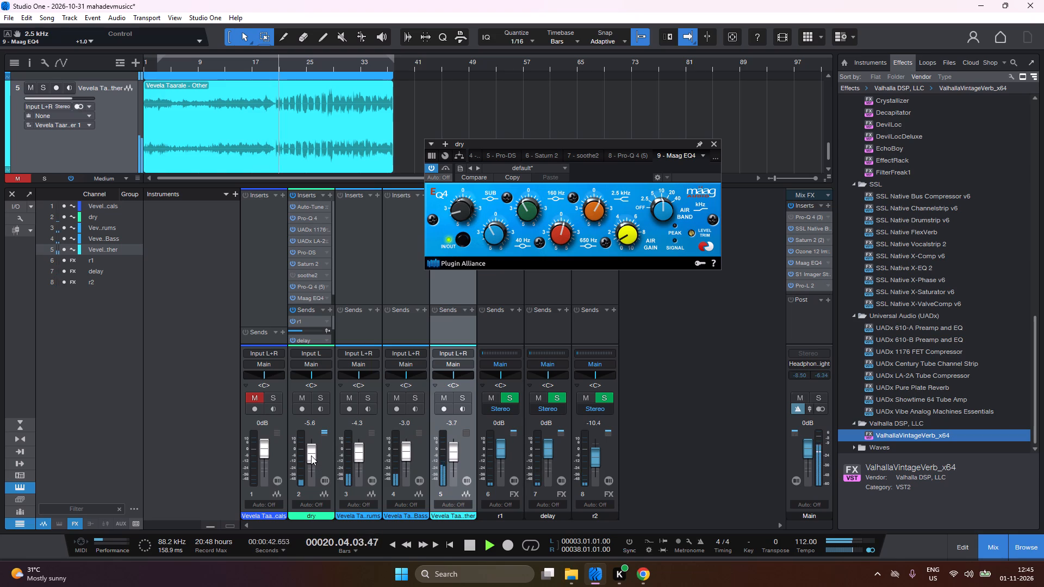
{"action": "left_click", "coordinate": [311, 455]}
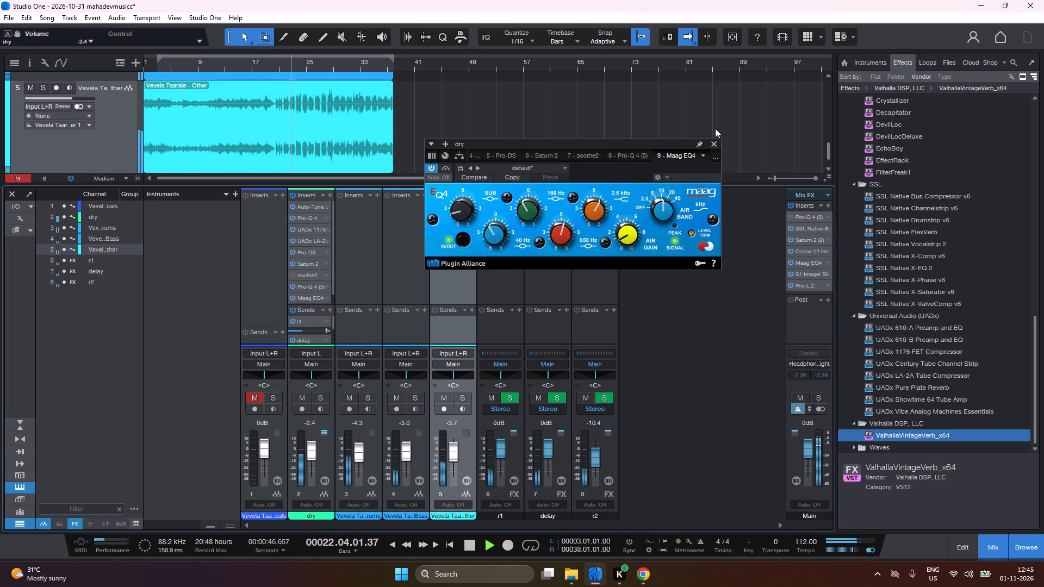
{"action": "left_click", "coordinate": [712, 145]}
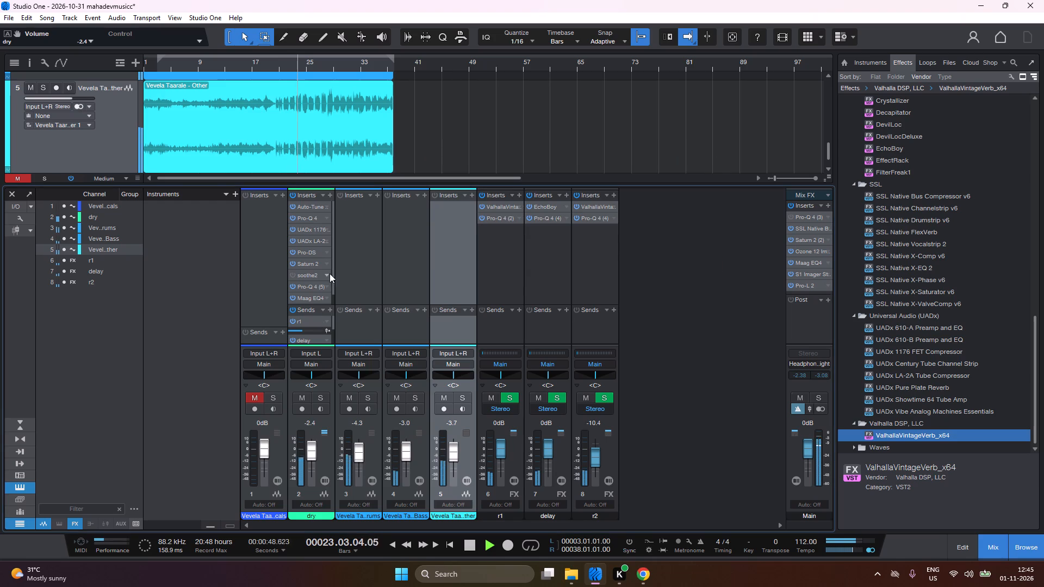
Add a bell band at about 824 Hz to the dry channel's Pro-Q 4 (5), with Q about 30.3 and gain about +9.7 dB.
{"action": "left_click", "coordinate": [327, 286]}
{"action": "left_click", "coordinate": [332, 296]}
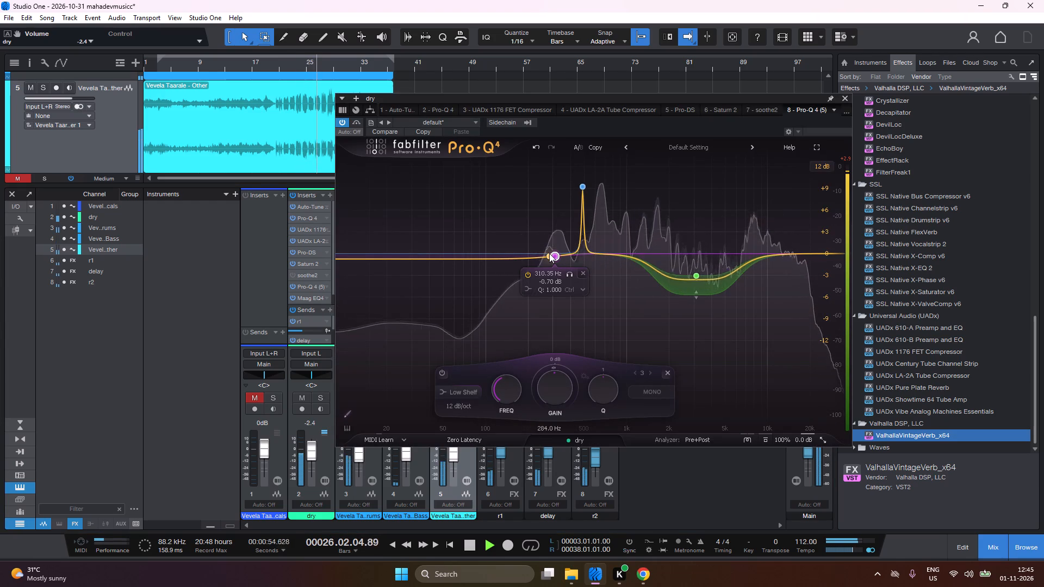
{"action": "double_click", "coordinate": [614, 253]}
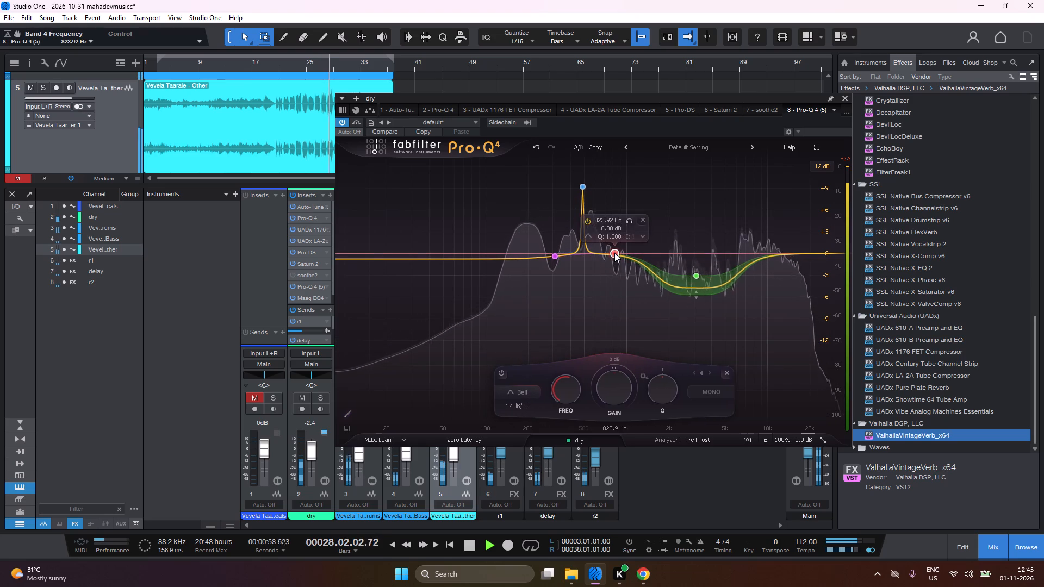
{"action": "left_click_drag", "start_coordinate": [666, 391], "coordinate": [647, 332]}
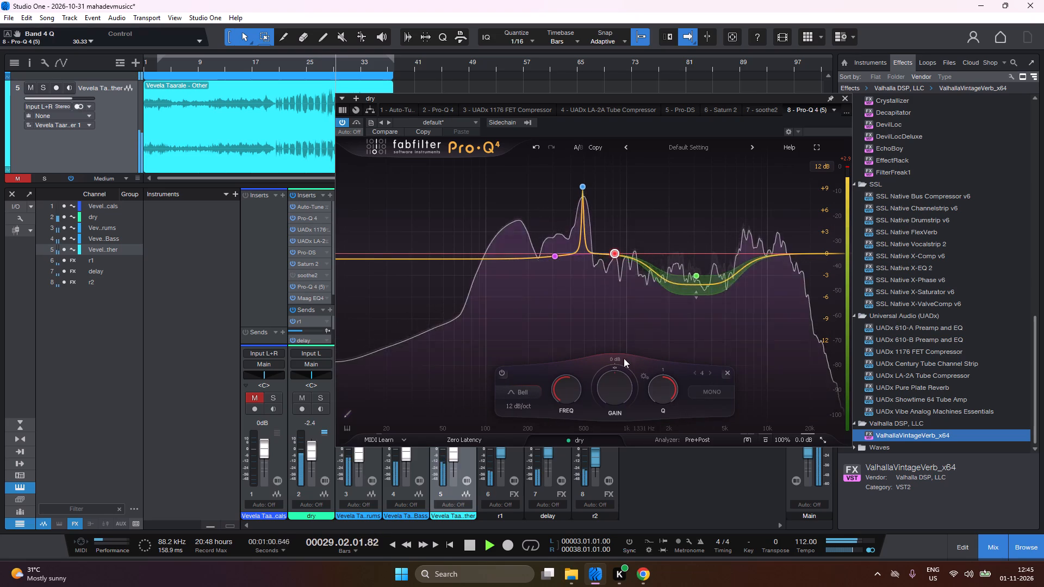
{"action": "left_click_drag", "start_coordinate": [607, 388], "coordinate": [600, 329]}
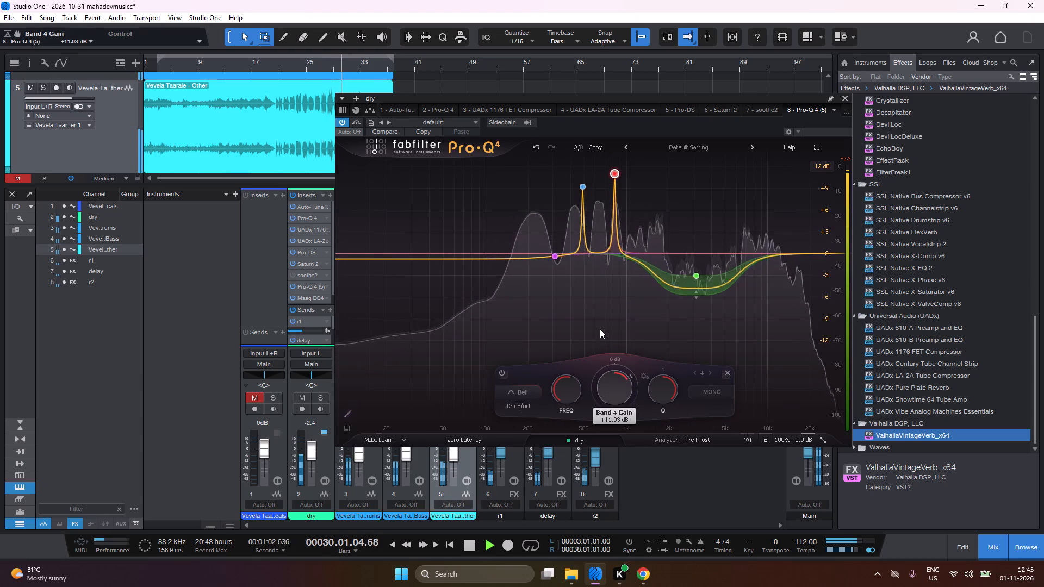
{"action": "left_click_drag", "start_coordinate": [600, 329], "coordinate": [601, 335]}
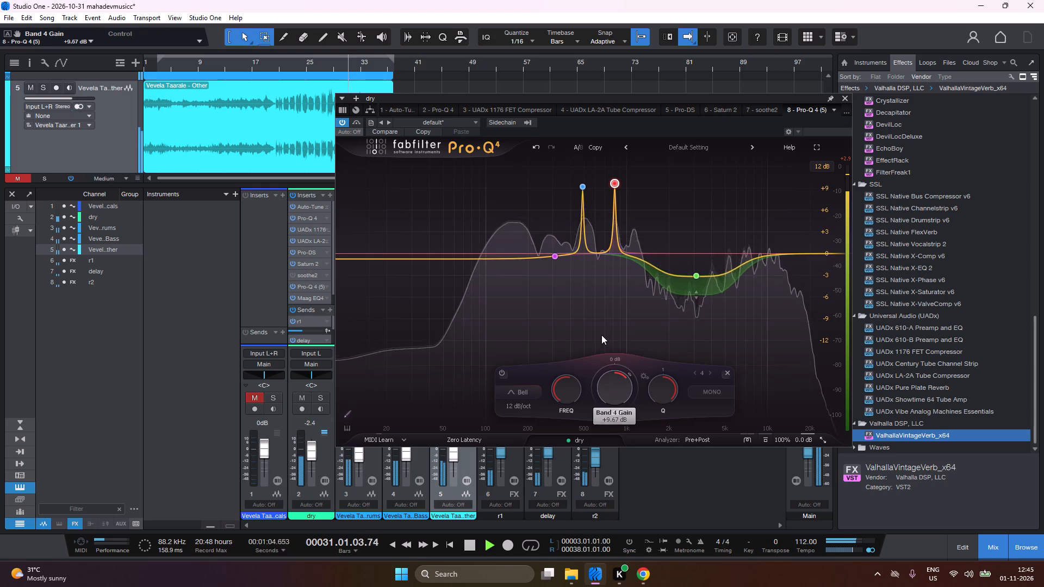
Solo the dry channel, restart playback from the loop start, and audition the 824 Hz EQ band in isolation.
{"action": "left_click", "coordinate": [629, 202]}
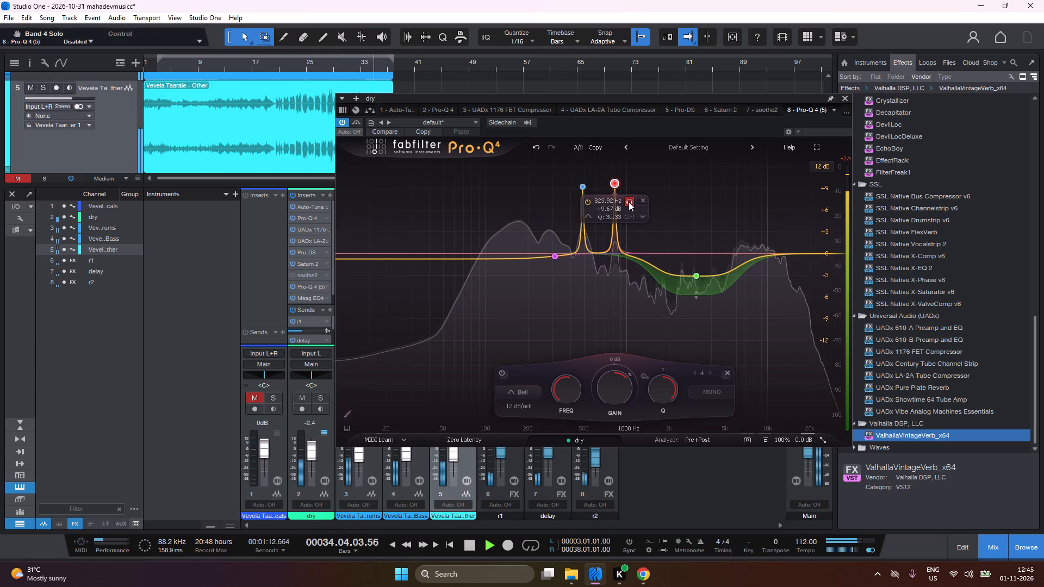
{"action": "key", "text": "1"}
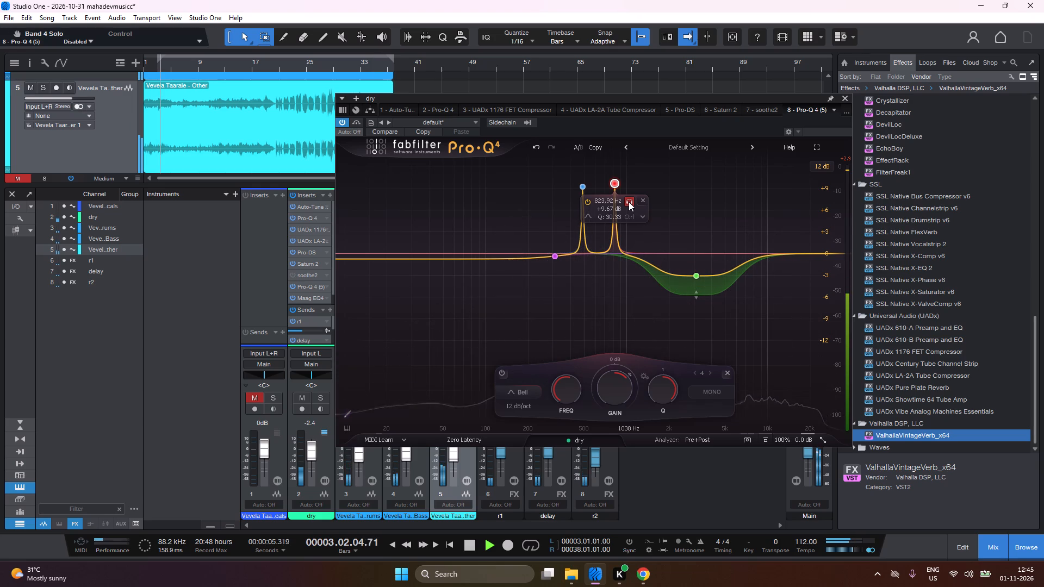
{"action": "left_click", "coordinate": [321, 399]}
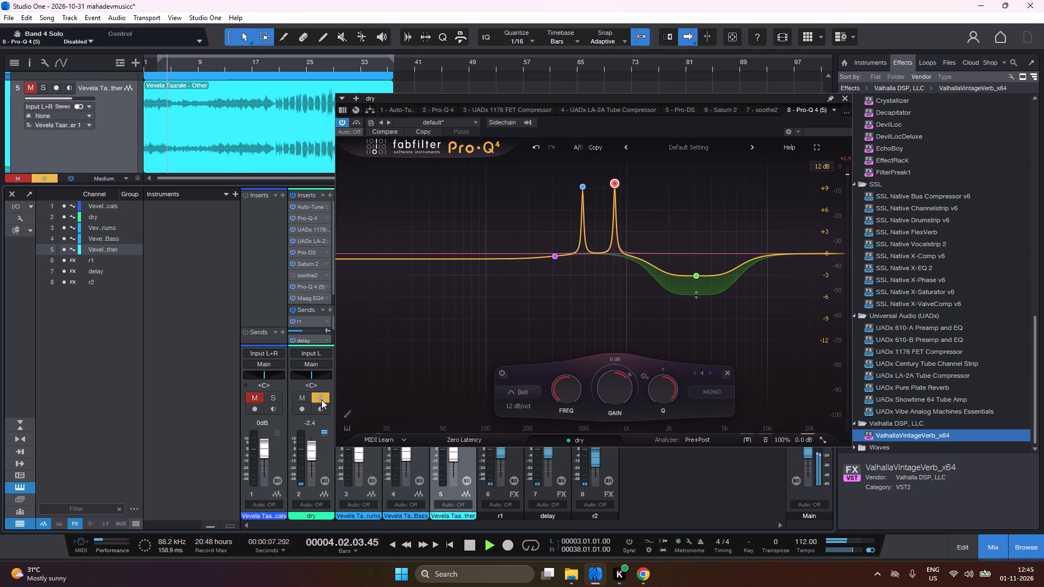
{"action": "double_click", "coordinate": [628, 200]}
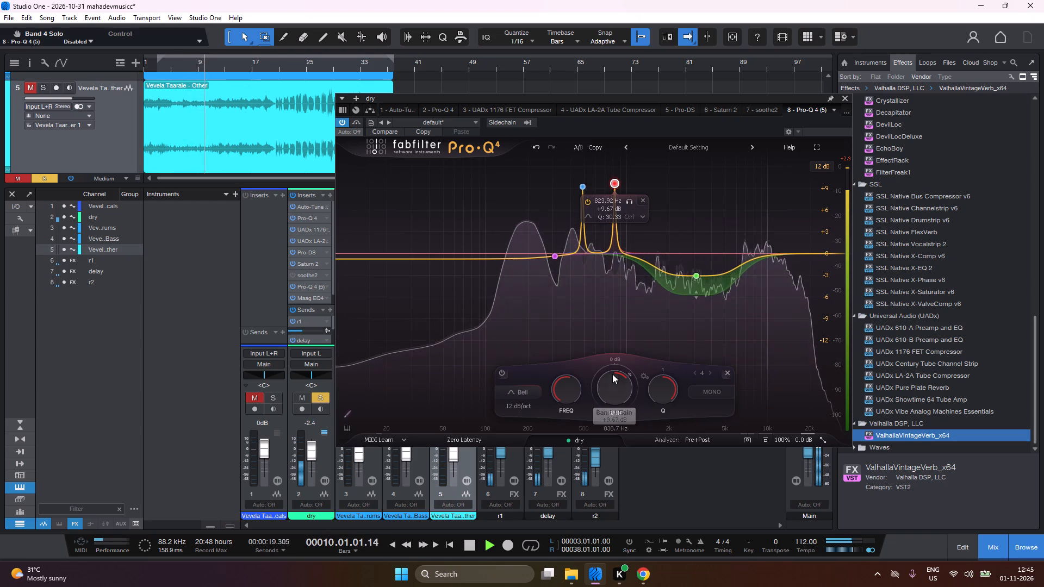
Sweep the 824 Hz band's gain up to +30 dB, settle at about +7.4 dB with Q about 15.3, and audition it in isolation.
{"action": "left_click_drag", "start_coordinate": [612, 379], "coordinate": [610, 321]}
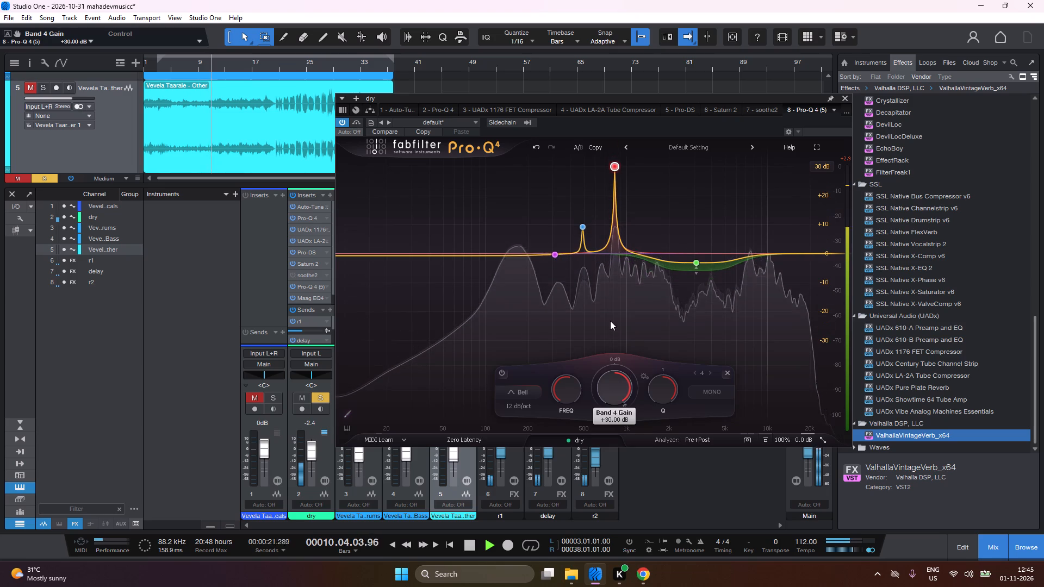
{"action": "left_click_drag", "start_coordinate": [610, 321], "coordinate": [610, 298]}
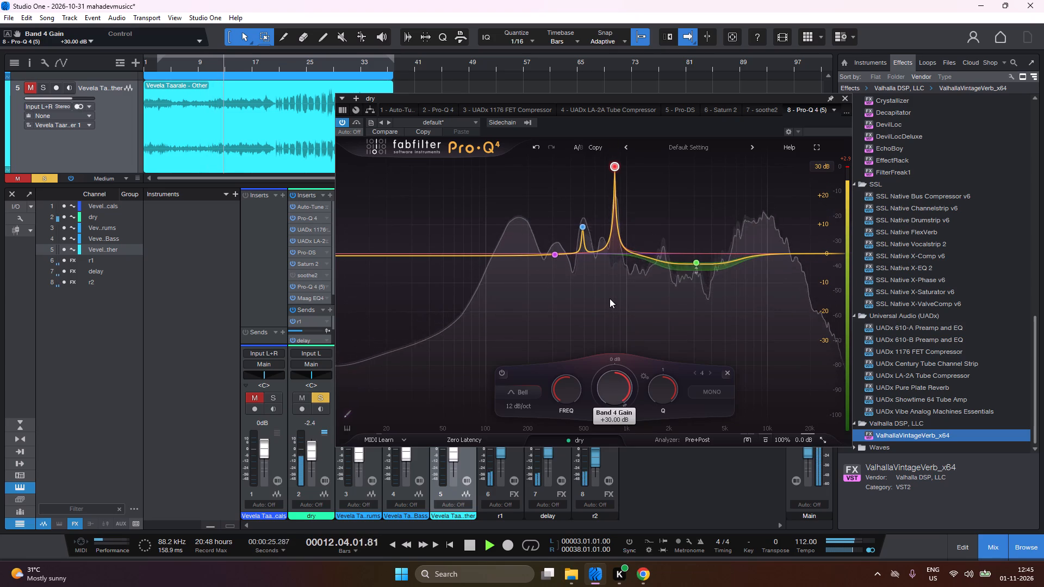
{"action": "left_click_drag", "start_coordinate": [610, 298], "coordinate": [618, 340]}
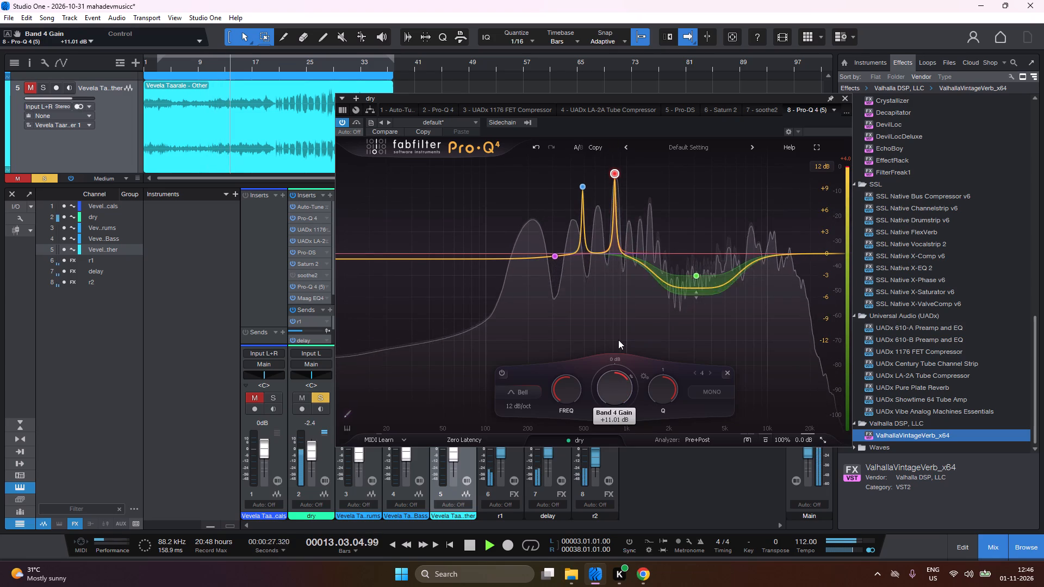
{"action": "left_click_drag", "start_coordinate": [618, 340], "coordinate": [622, 358]}
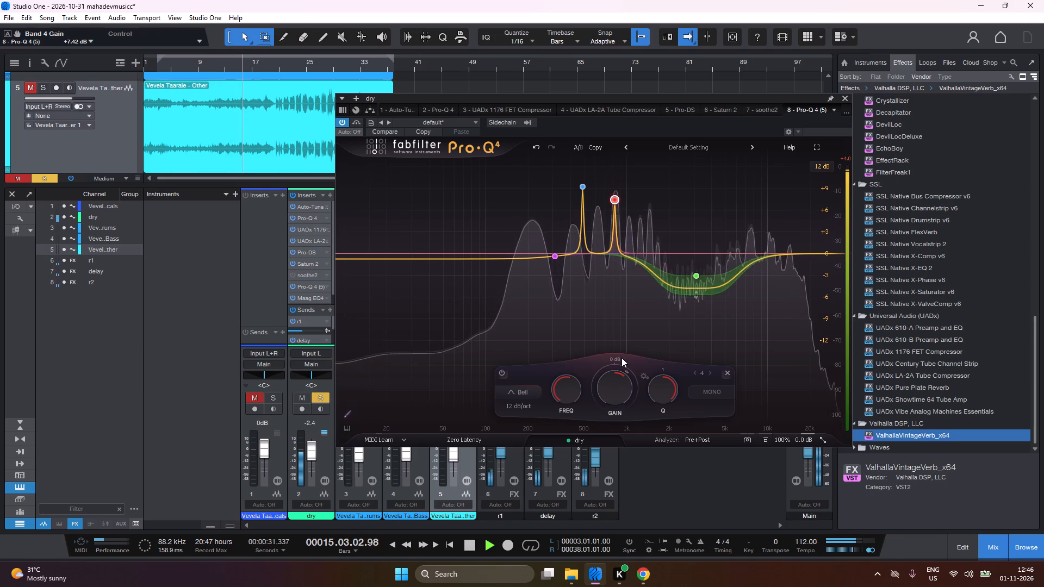
{"action": "left_click_drag", "start_coordinate": [659, 382], "coordinate": [666, 404]}
{"action": "left_click", "coordinate": [628, 169]}
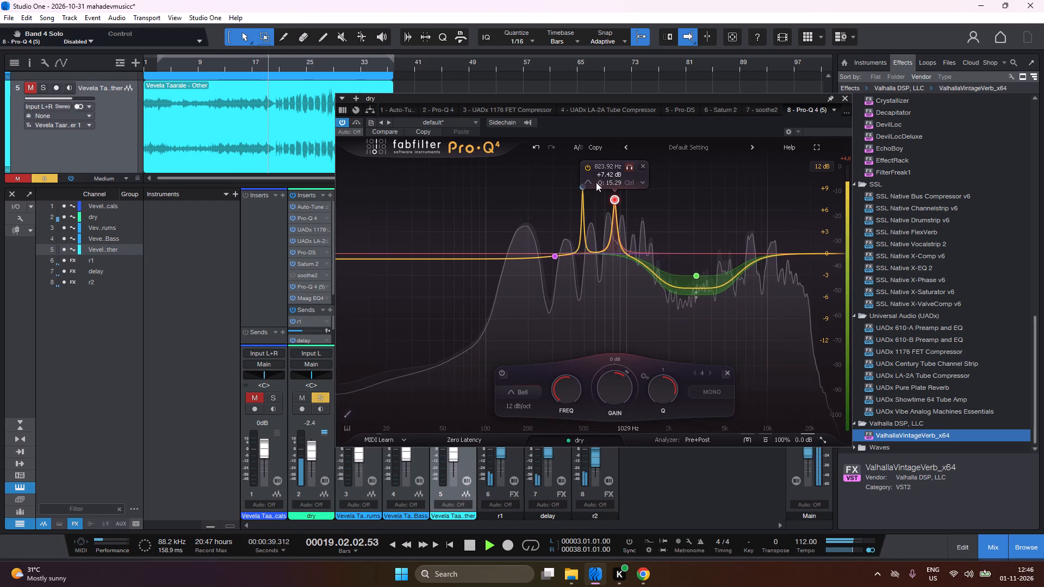
Audition the 488 Hz band in isolation and widen it by setting its Q to about 8.1.
{"action": "left_click", "coordinate": [579, 189]}
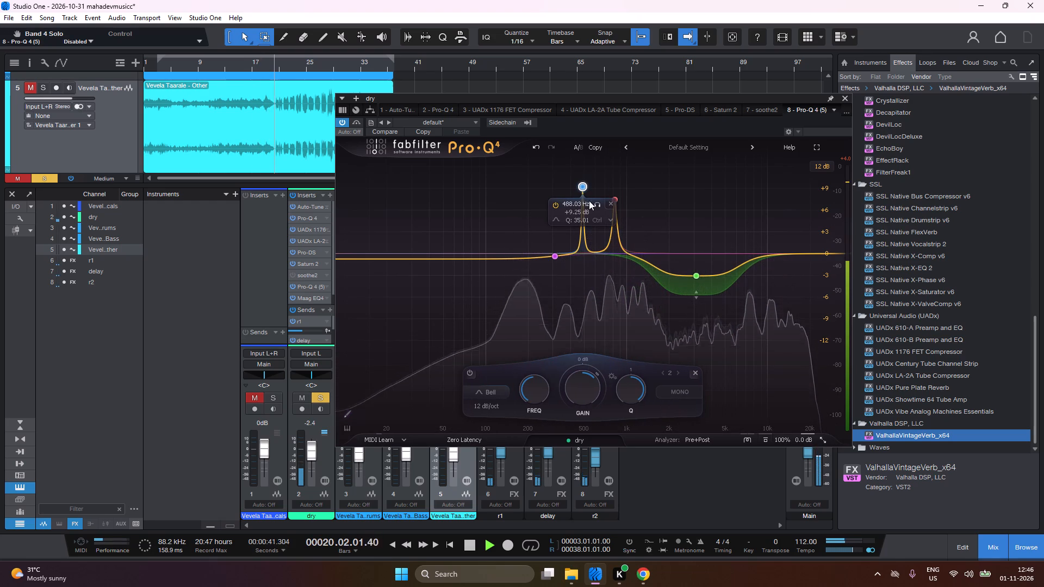
{"action": "left_click", "coordinate": [594, 203]}
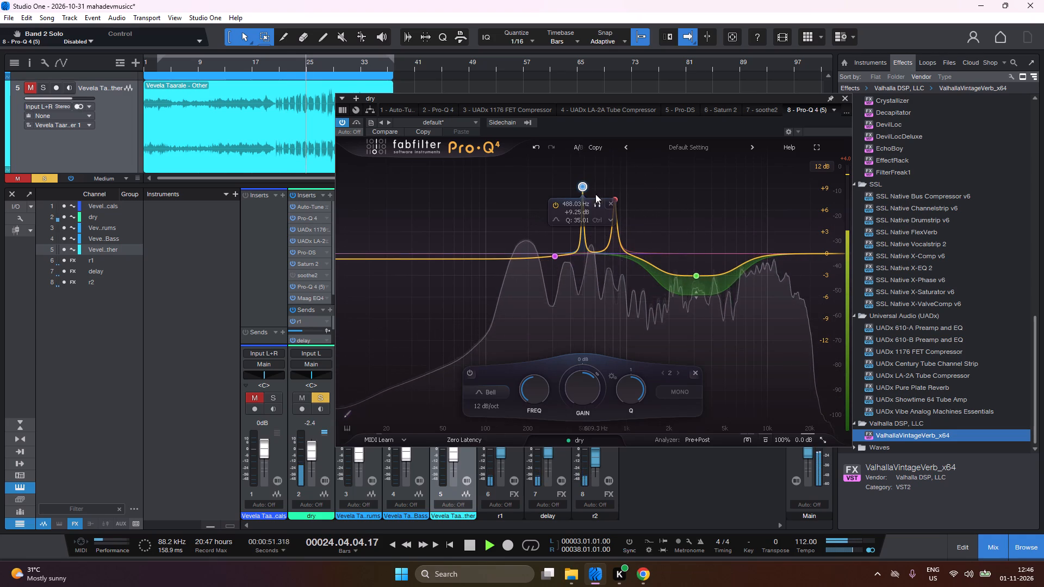
{"action": "left_click", "coordinate": [584, 188]}
{"action": "left_click_drag", "start_coordinate": [631, 385], "coordinate": [637, 416]}
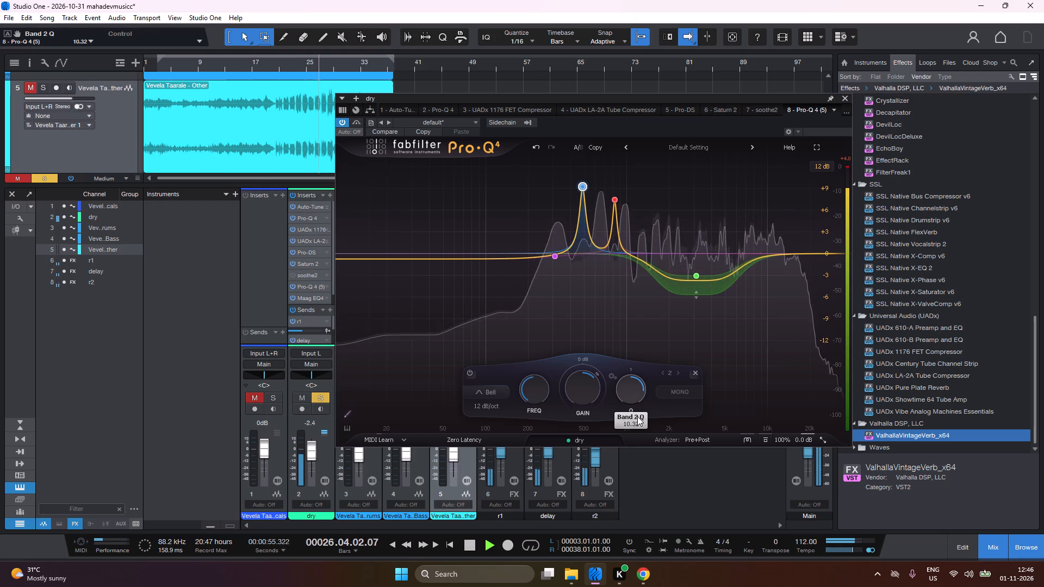
{"action": "left_click_drag", "start_coordinate": [637, 416], "coordinate": [635, 424]}
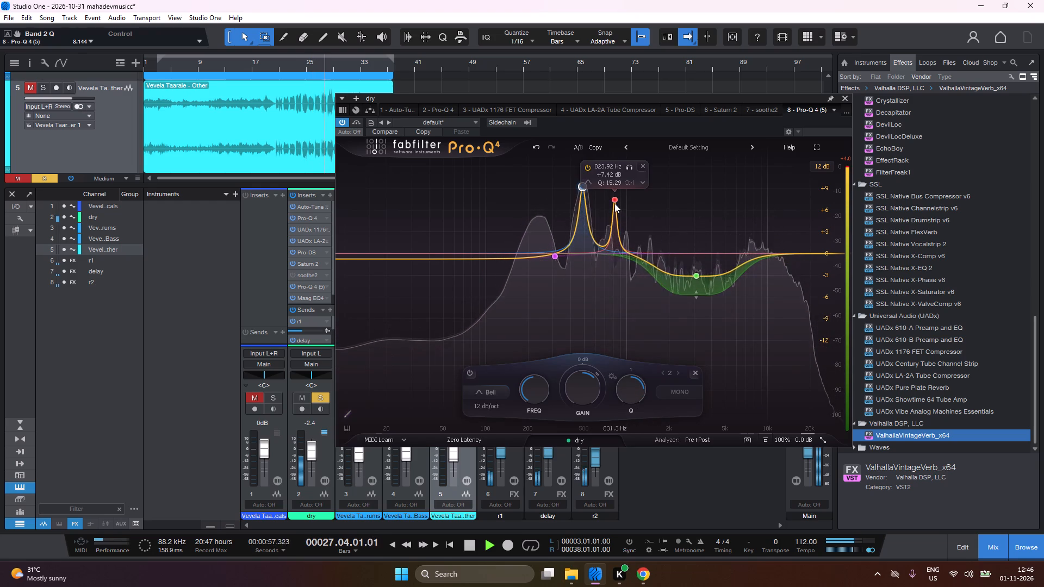
Widen the 824 Hz band in the dry channel's Pro-Q 4 (5) to a Q of about 7.0.
{"action": "left_click", "coordinate": [613, 201]}
{"action": "left_click_drag", "start_coordinate": [662, 386], "coordinate": [664, 396]}
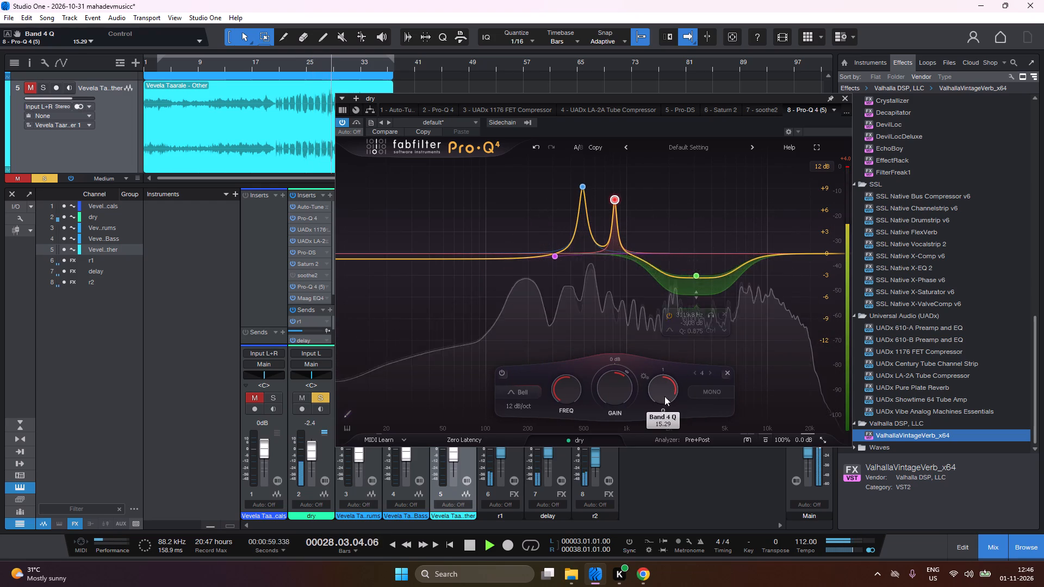
{"action": "left_click_drag", "start_coordinate": [664, 396], "coordinate": [671, 399]}
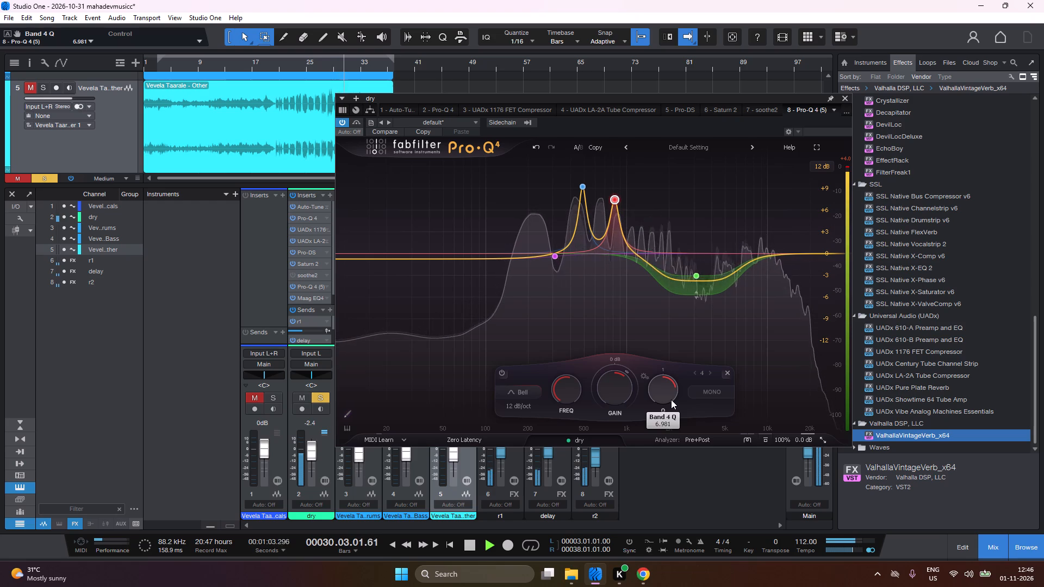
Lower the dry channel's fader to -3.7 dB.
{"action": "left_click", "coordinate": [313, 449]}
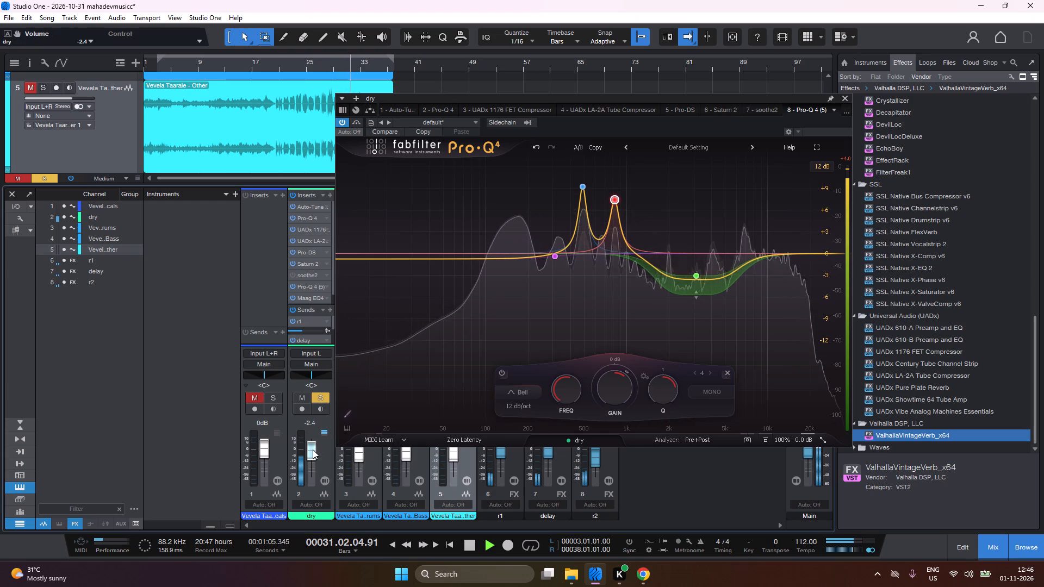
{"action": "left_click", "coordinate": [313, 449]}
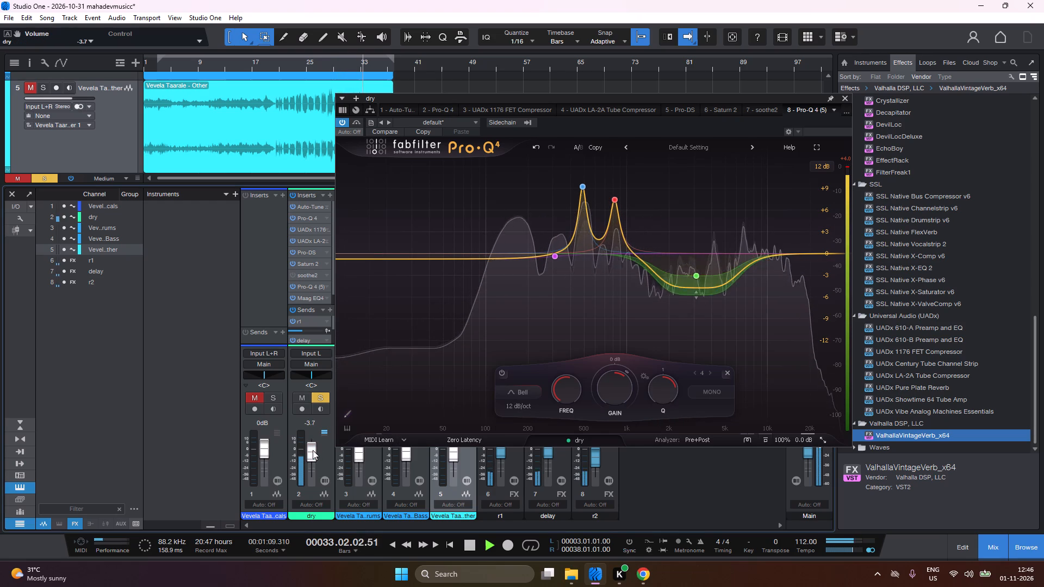
Close the dry channel's EQ, take the channel out of solo, and restart full-mix playback from the loop start.
{"action": "left_click", "coordinate": [844, 98]}
{"action": "left_click", "coordinate": [324, 396]}
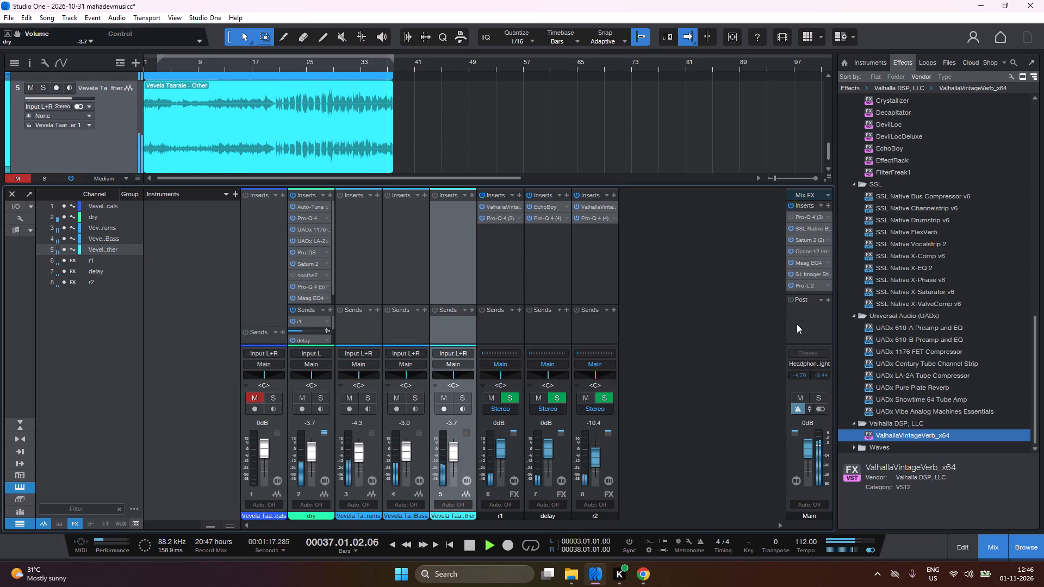
{"action": "key", "text": "1"}
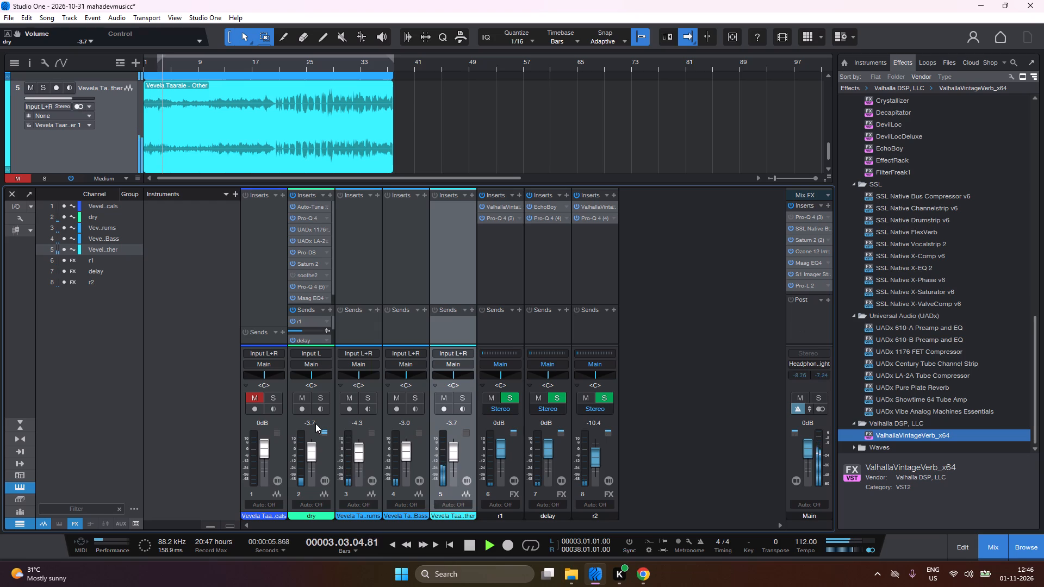
Set the dry channel's volume to -3 dB and listen to its balance in the full mix.
{"action": "left_click", "coordinate": [313, 423]}
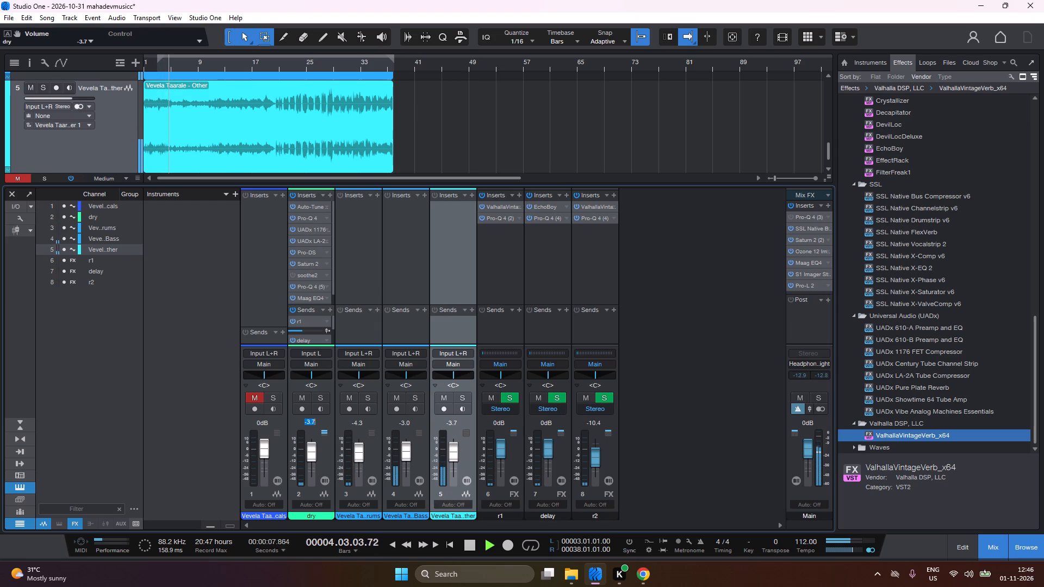
{"action": "type", "text": "-3"}
{"action": "key", "text": "Return"}
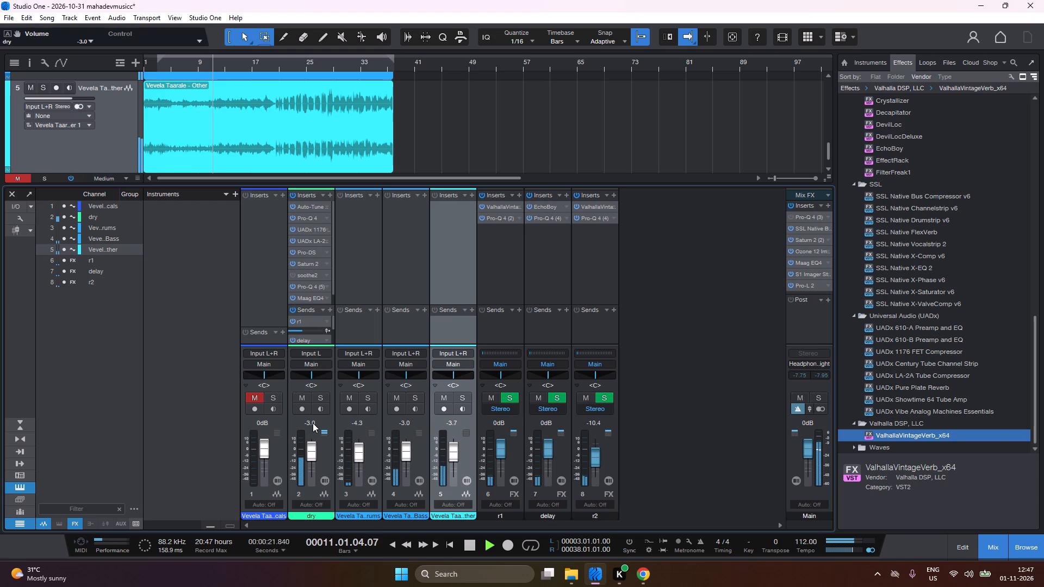
{"action": "left_click", "coordinate": [313, 423]}
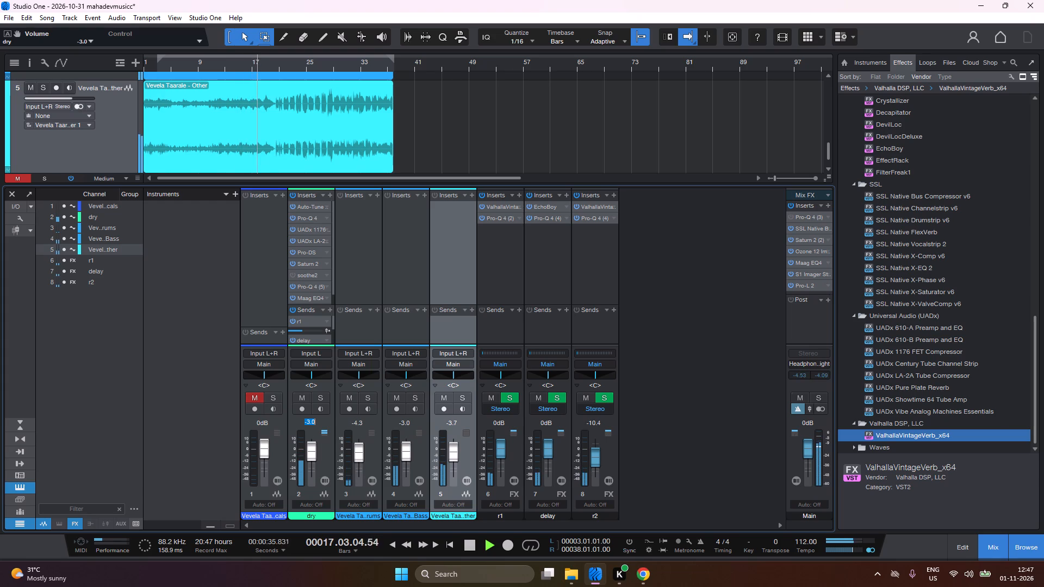
{"action": "left_click", "coordinate": [357, 274]}
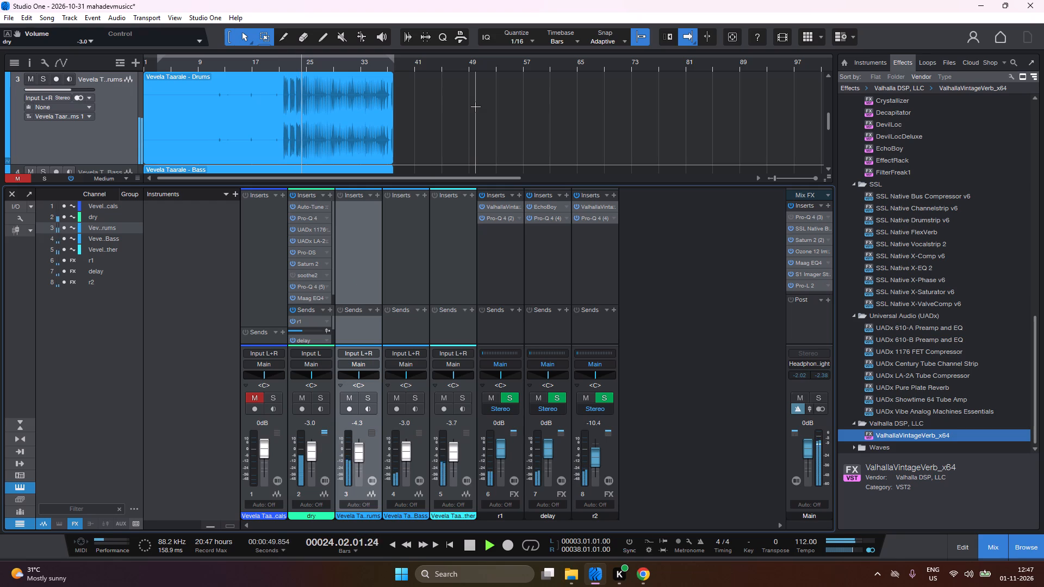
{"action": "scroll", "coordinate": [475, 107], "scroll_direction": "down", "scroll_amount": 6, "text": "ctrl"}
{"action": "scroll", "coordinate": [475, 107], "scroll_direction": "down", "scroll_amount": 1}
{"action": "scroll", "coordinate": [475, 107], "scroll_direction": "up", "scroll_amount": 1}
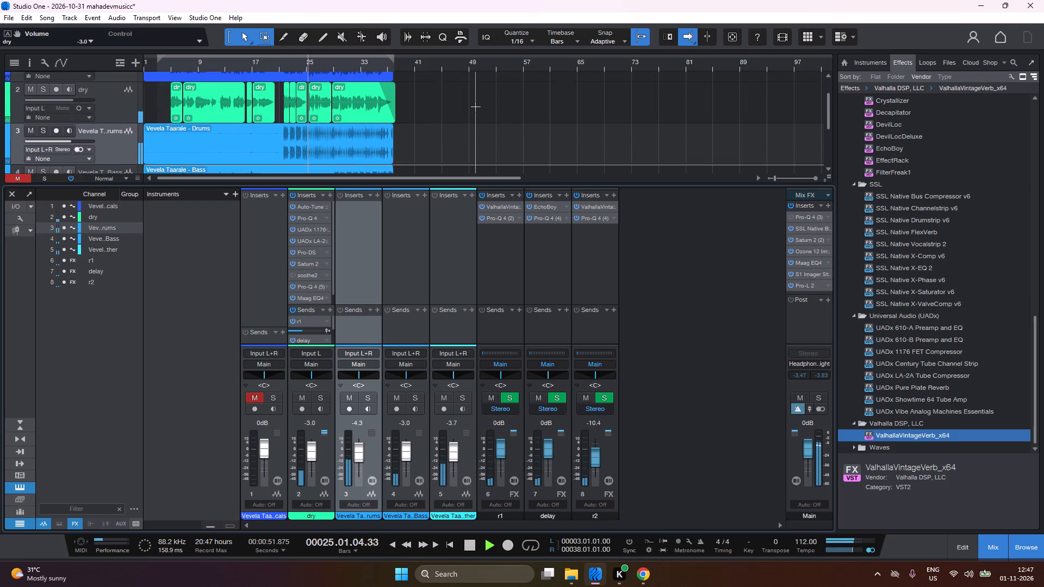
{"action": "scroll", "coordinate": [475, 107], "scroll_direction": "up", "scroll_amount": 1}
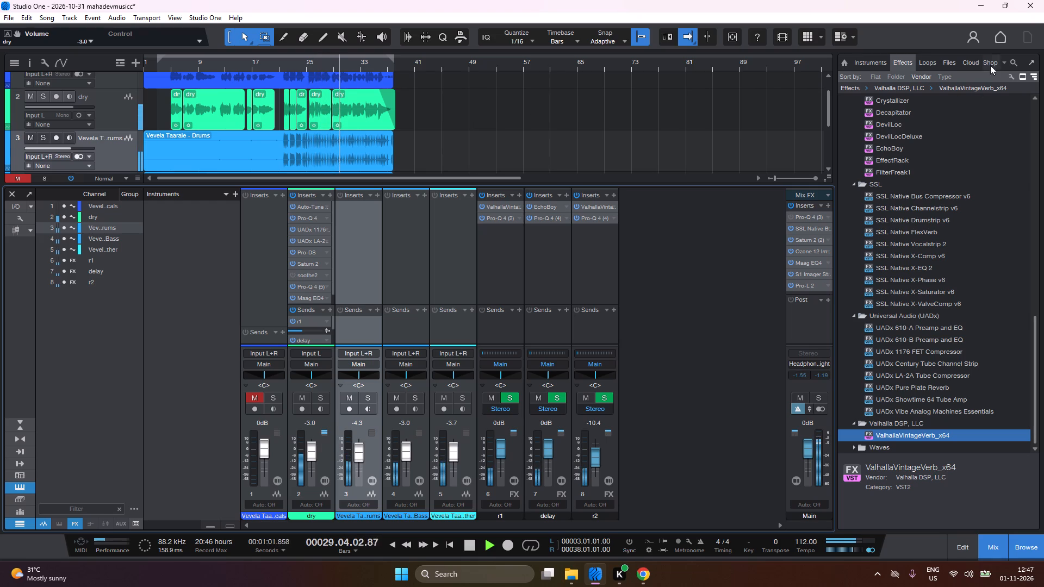
Search the effects for "vocal" and insert Vocal Rider Mono after the S1 Imager on the dry channel.
{"action": "left_click", "coordinate": [1014, 63]}
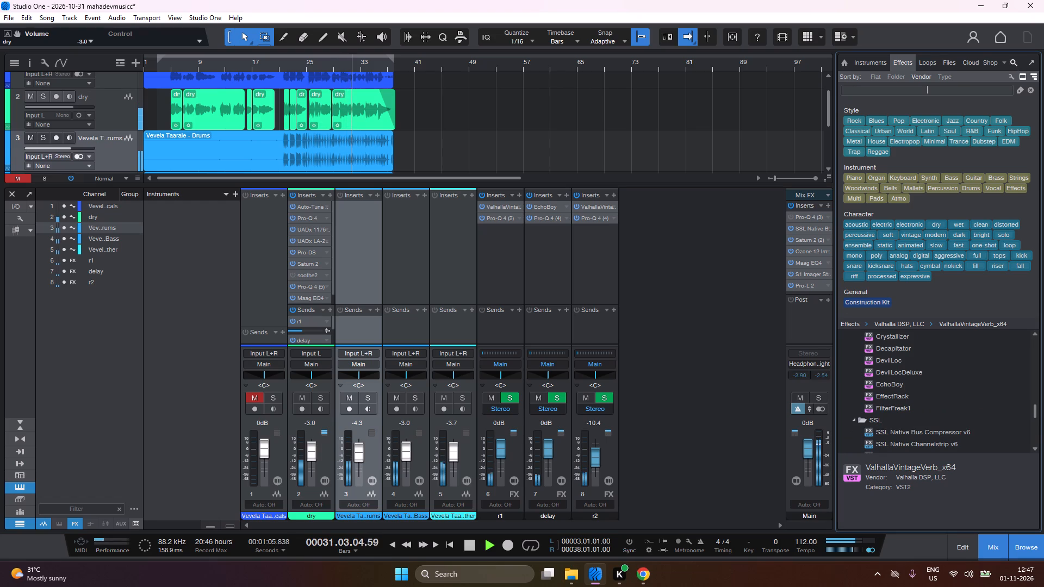
{"action": "type", "text": "vocal"}
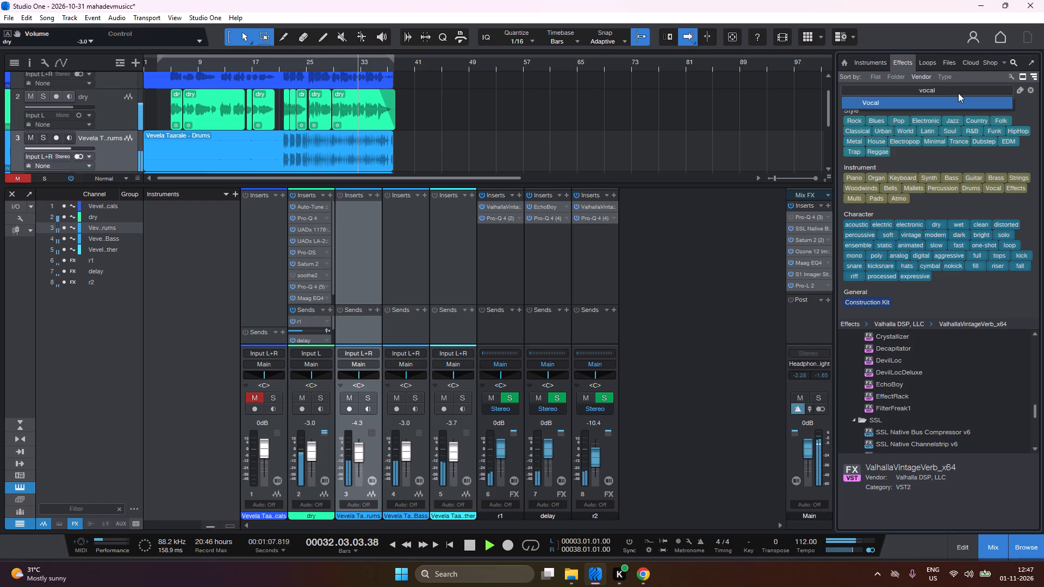
{"action": "left_click", "coordinate": [952, 88]}
{"action": "left_click", "coordinate": [949, 93]}
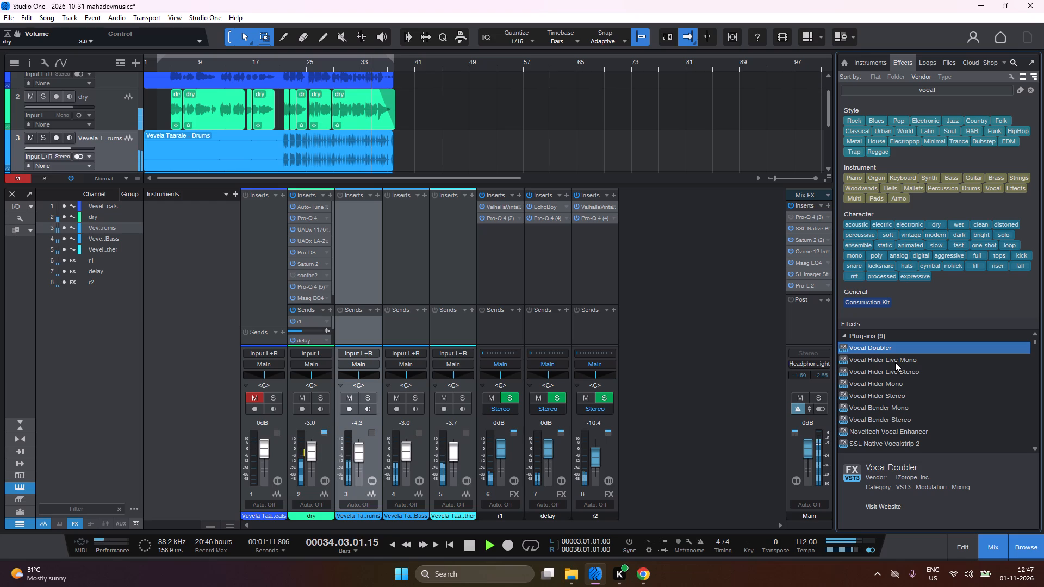
{"action": "left_click_drag", "start_coordinate": [886, 385], "coordinate": [307, 302]}
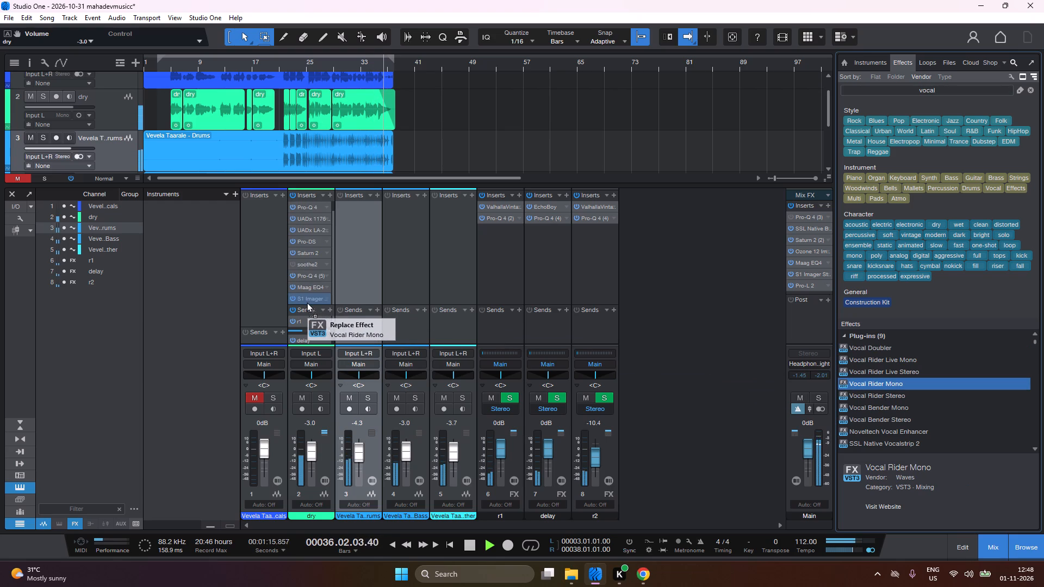
{"action": "left_click_drag", "start_coordinate": [307, 302], "coordinate": [306, 303]}
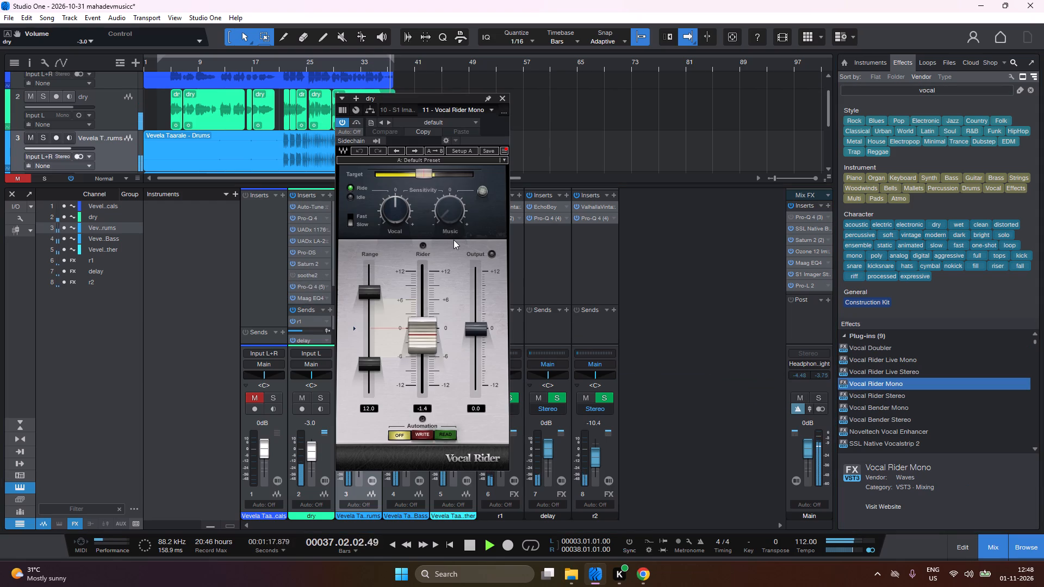
Restart playback from the loop start and raise Vocal Rider's target to about -11.7 dB by ear.
{"action": "key", "text": "1"}
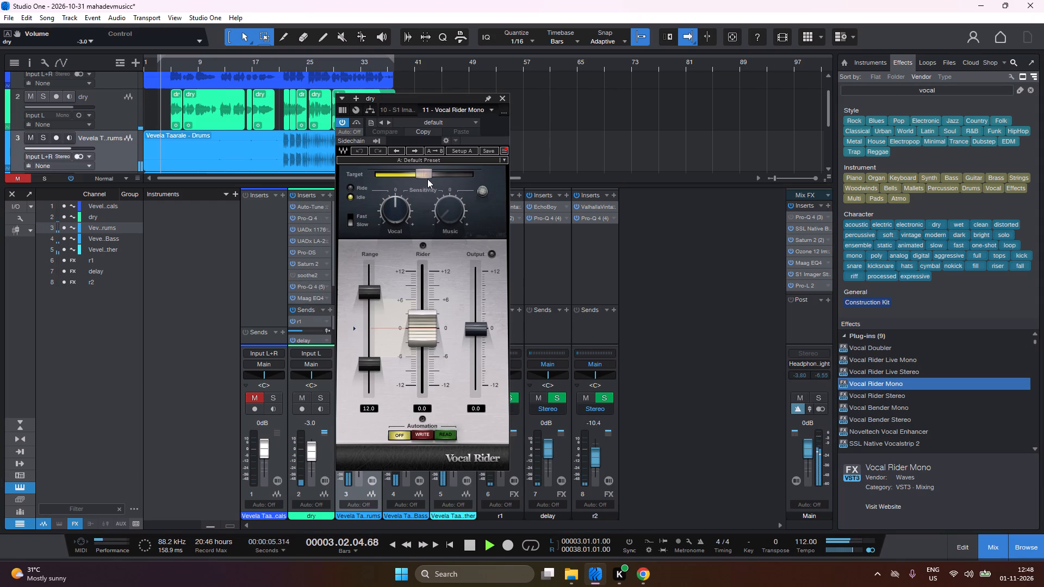
{"action": "left_click_drag", "start_coordinate": [426, 175], "coordinate": [428, 175]}
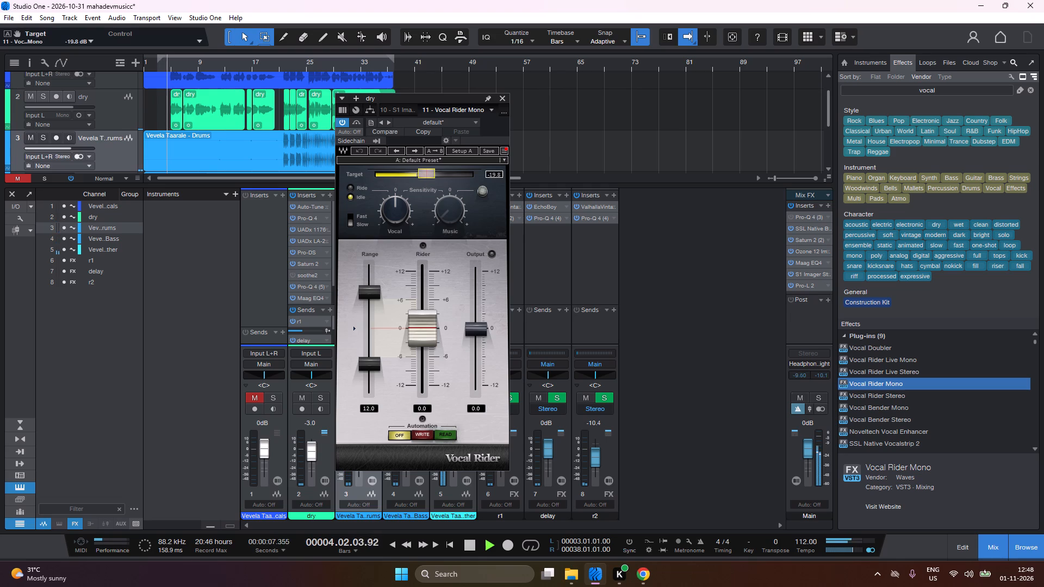
{"action": "left_click_drag", "start_coordinate": [428, 175], "coordinate": [432, 175]}
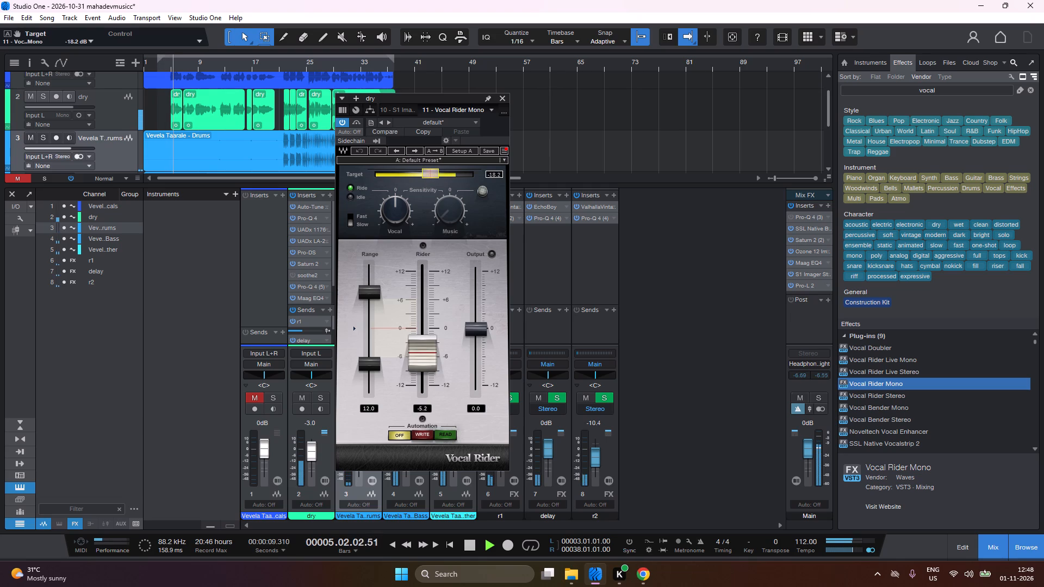
{"action": "left_click_drag", "start_coordinate": [432, 175], "coordinate": [435, 174]}
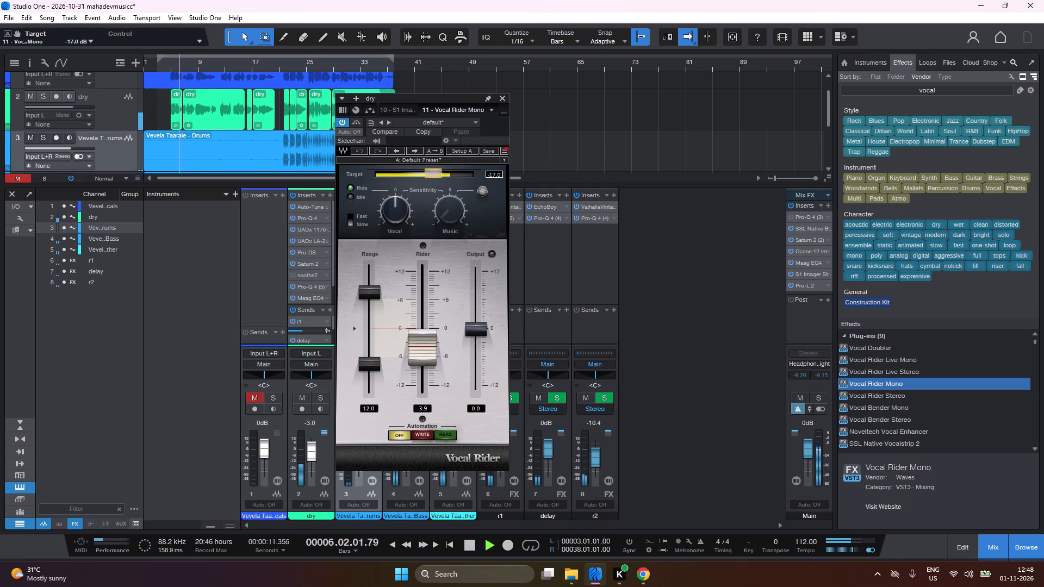
{"action": "left_click_drag", "start_coordinate": [435, 174], "coordinate": [437, 173]}
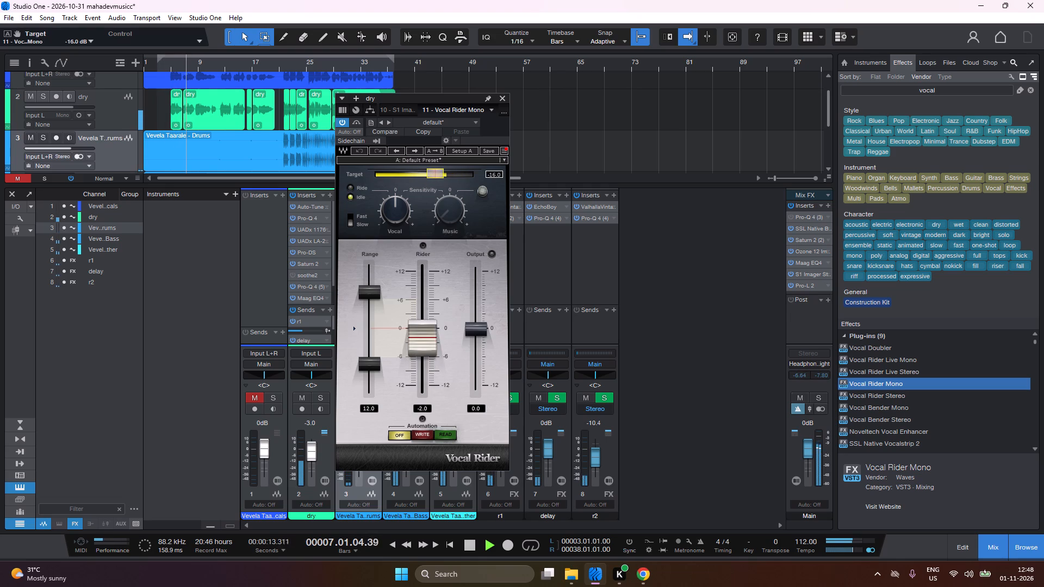
{"action": "left_click_drag", "start_coordinate": [437, 173], "coordinate": [442, 173]}
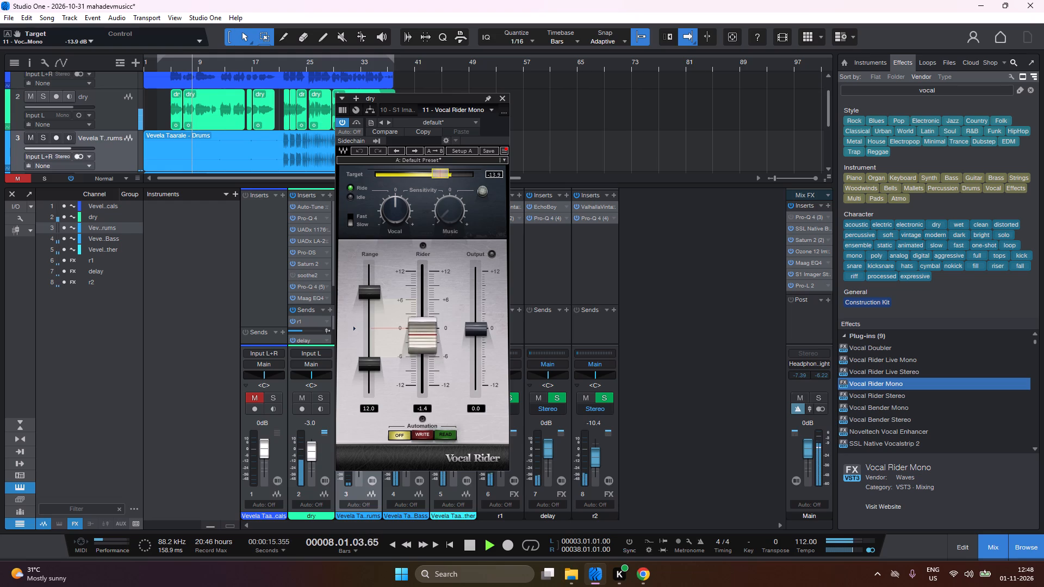
{"action": "left_click_drag", "start_coordinate": [442, 173], "coordinate": [445, 173]}
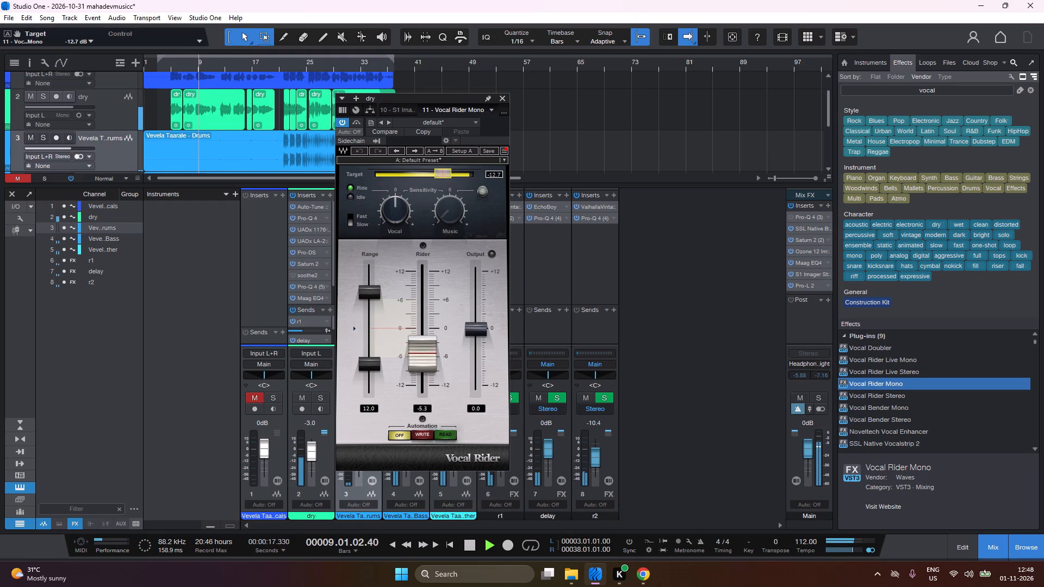
{"action": "left_click_drag", "start_coordinate": [445, 173], "coordinate": [447, 173]}
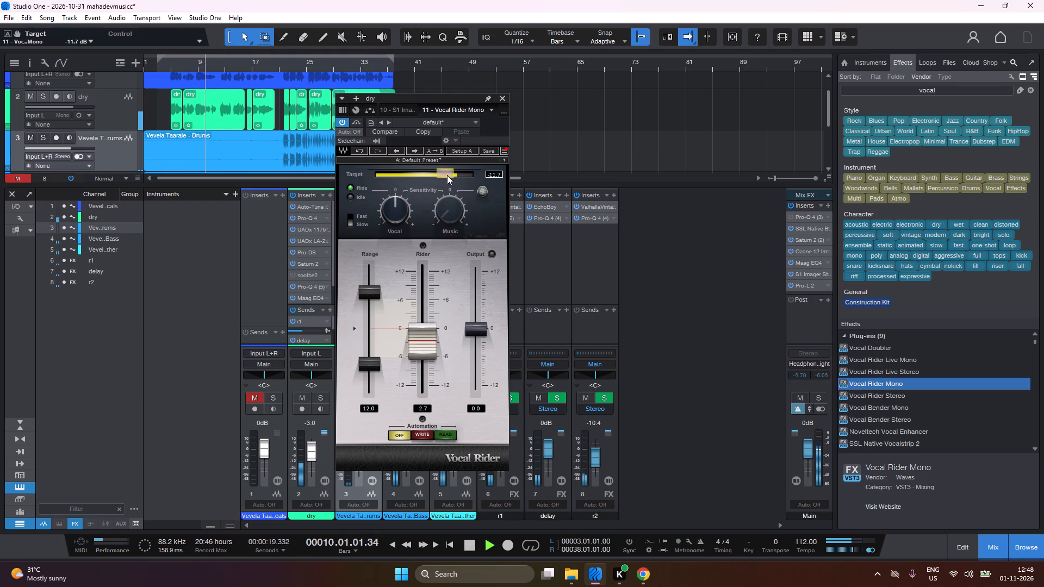
Narrow Vocal Rider's range to a minimum of about -4.7 dB and a maximum of about 3.8 dB.
{"action": "left_click", "coordinate": [366, 357]}
{"action": "left_click_drag", "start_coordinate": [371, 363], "coordinate": [375, 354]}
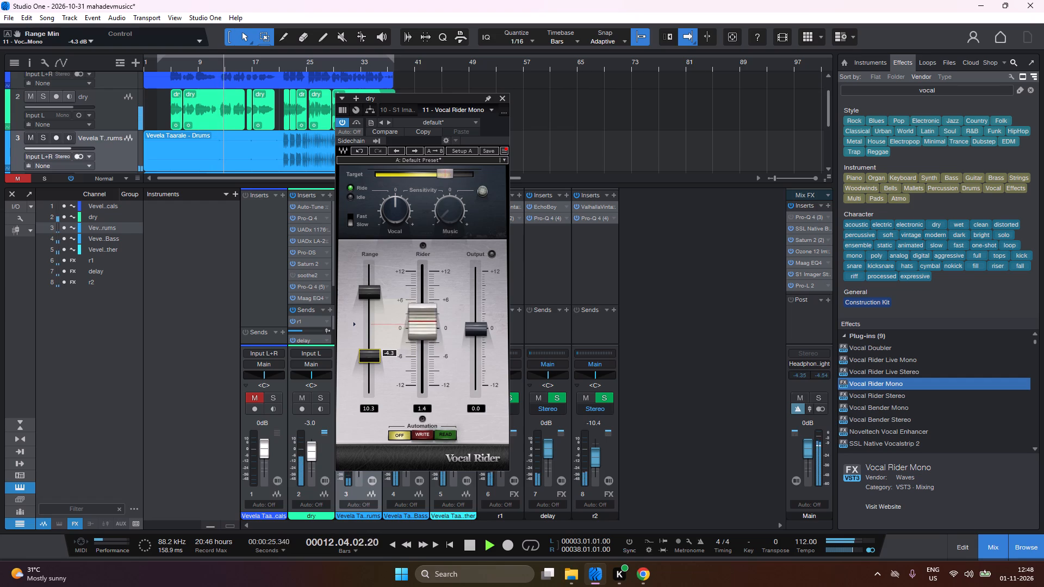
{"action": "left_click_drag", "start_coordinate": [375, 354], "coordinate": [375, 356]}
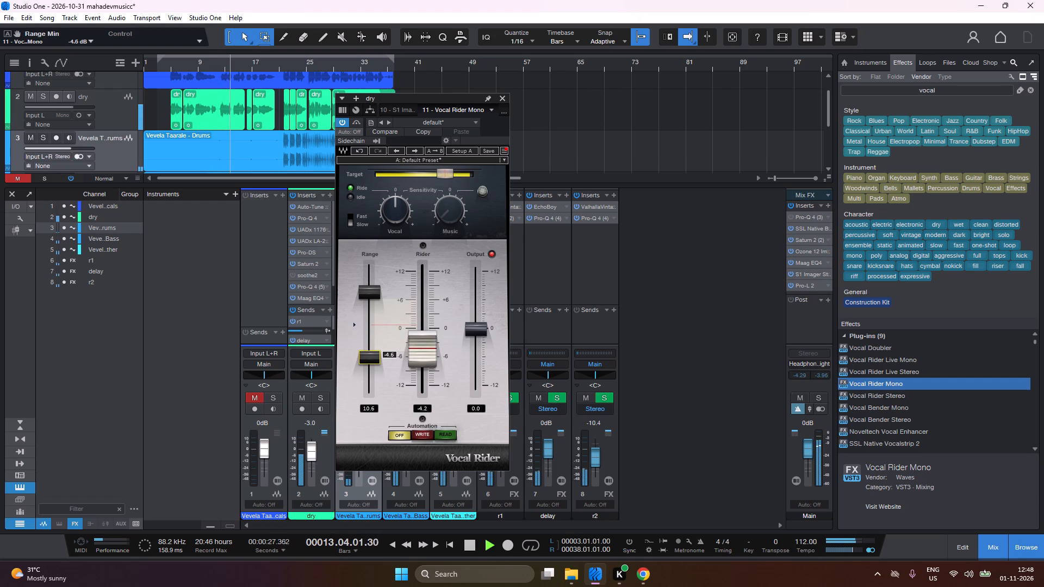
{"action": "left_click_drag", "start_coordinate": [375, 356], "coordinate": [375, 357]}
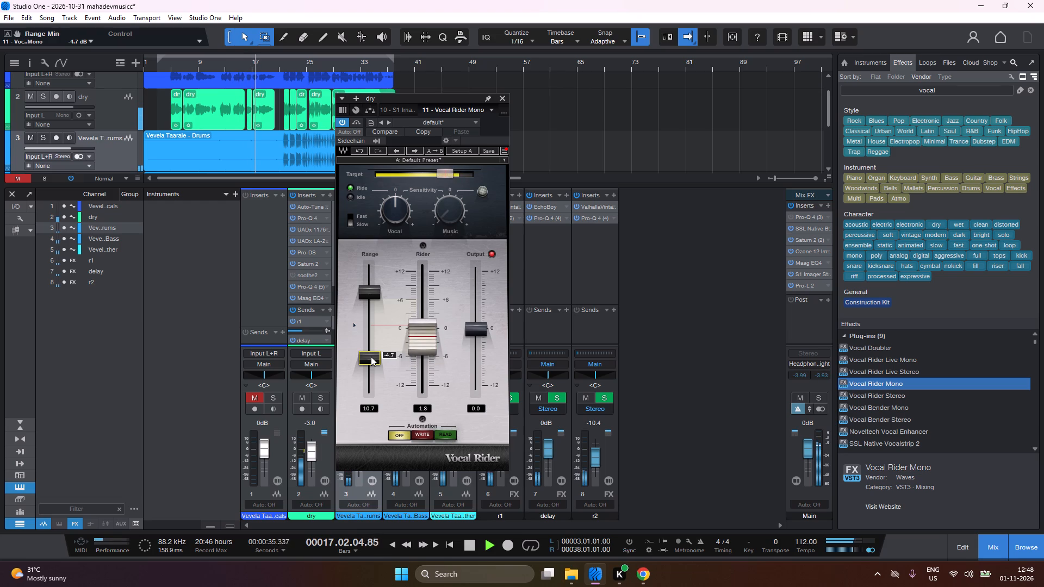
{"action": "left_click_drag", "start_coordinate": [369, 286], "coordinate": [372, 295]}
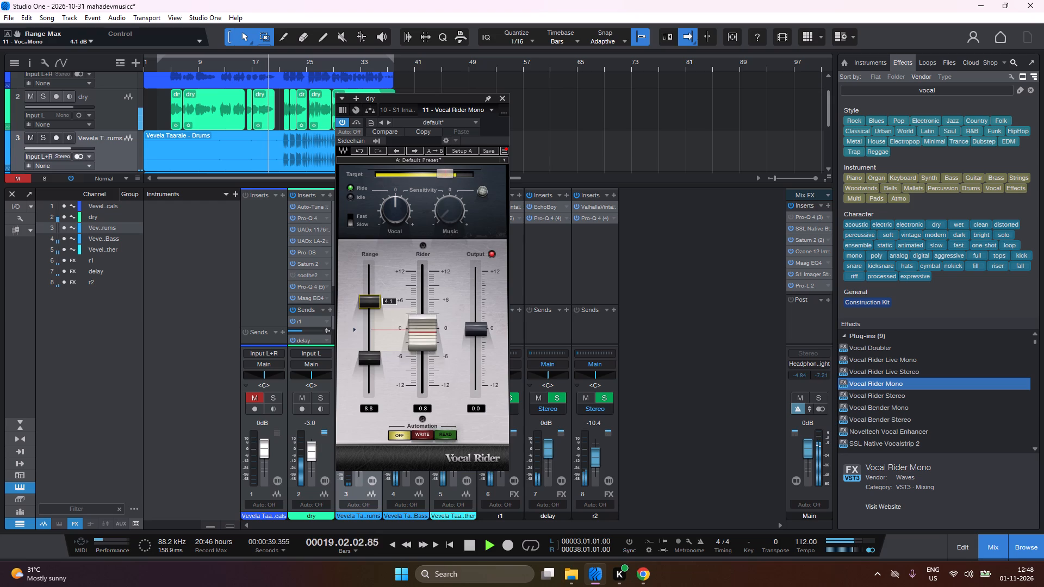
{"action": "left_click_drag", "start_coordinate": [372, 295], "coordinate": [372, 296]}
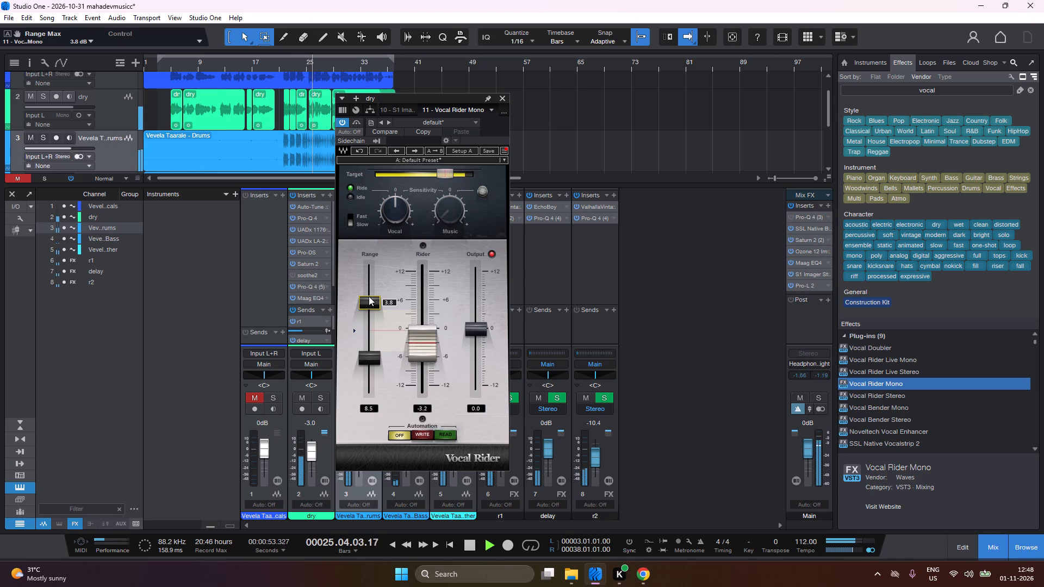
Bypass Vocal Rider on the dry channel and re-enable it to compare the vocal level with and without it.
{"action": "scroll", "coordinate": [301, 276], "scroll_direction": "down", "scroll_amount": 3}
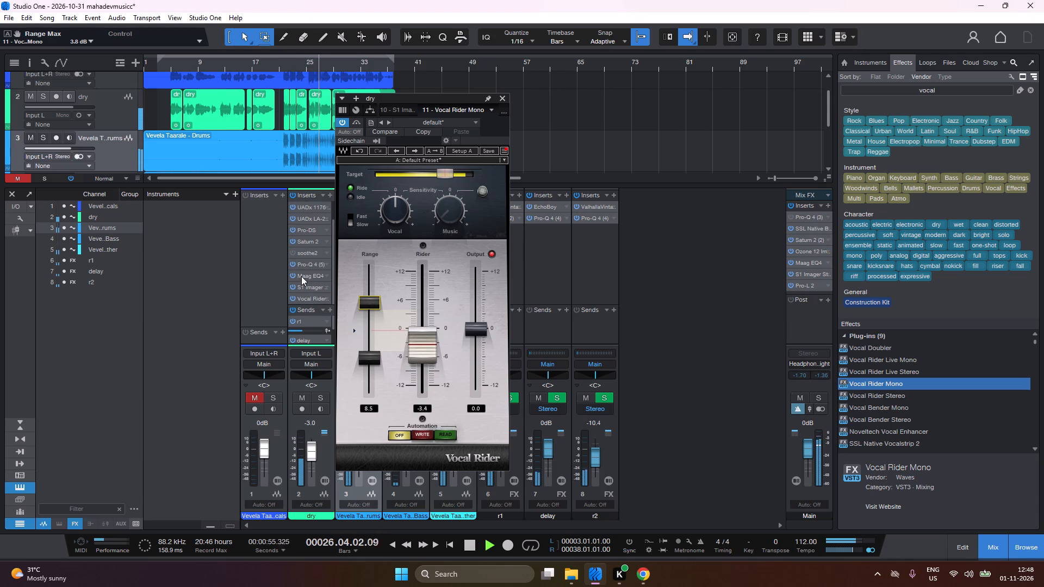
{"action": "left_click", "coordinate": [291, 297]}
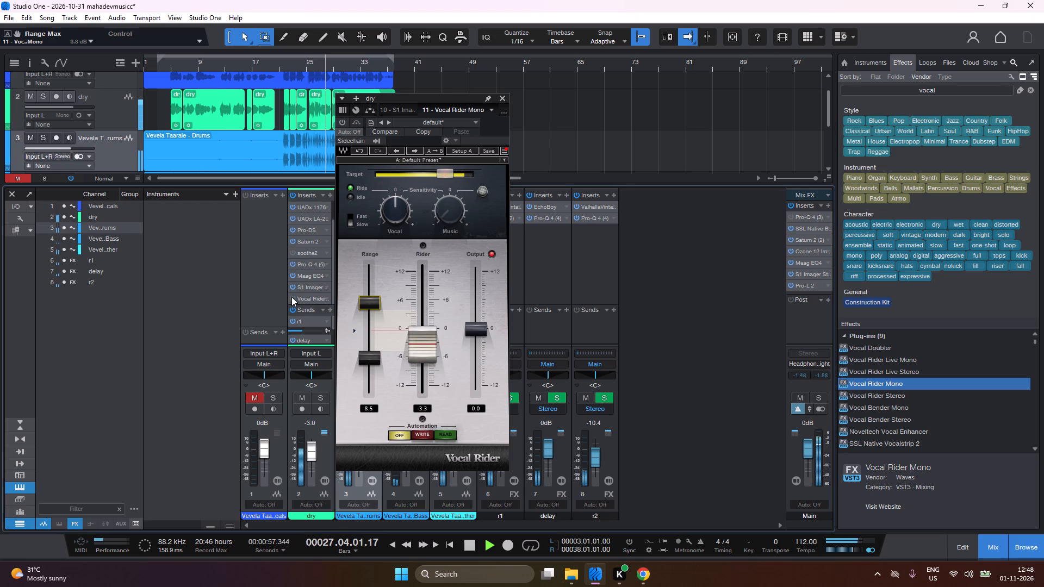
{"action": "left_click", "coordinate": [291, 297]}
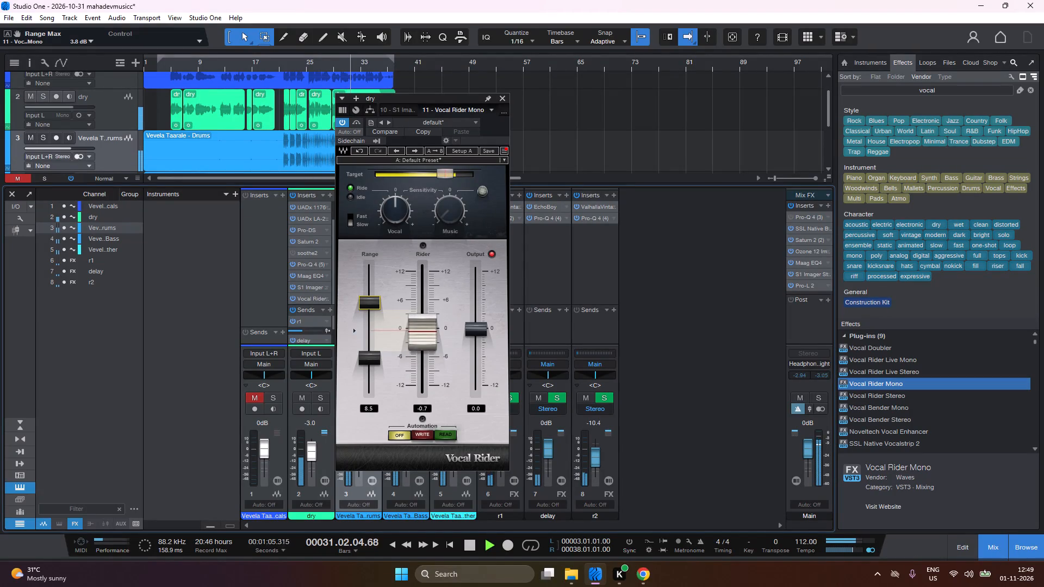
Raise Vocal Rider's output level to about 1.0 dB.
{"action": "left_click_drag", "start_coordinate": [477, 328], "coordinate": [477, 326]}
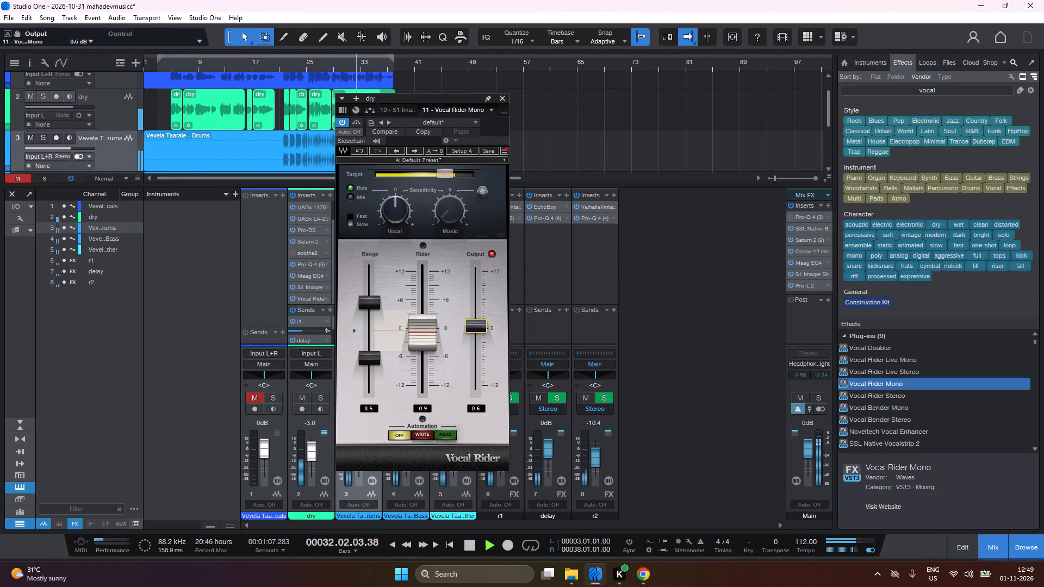
{"action": "left_click_drag", "start_coordinate": [477, 326], "coordinate": [477, 323]}
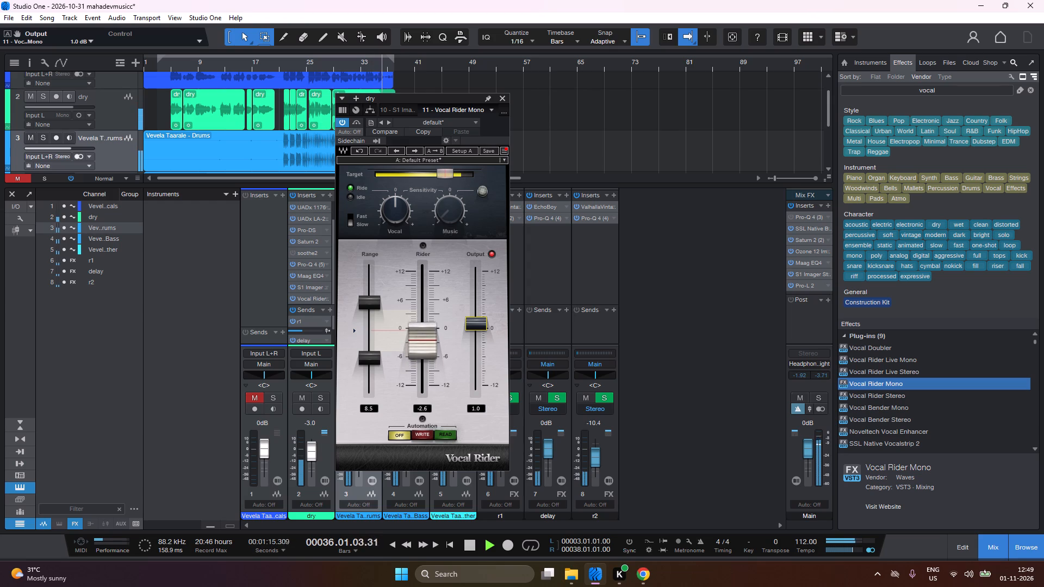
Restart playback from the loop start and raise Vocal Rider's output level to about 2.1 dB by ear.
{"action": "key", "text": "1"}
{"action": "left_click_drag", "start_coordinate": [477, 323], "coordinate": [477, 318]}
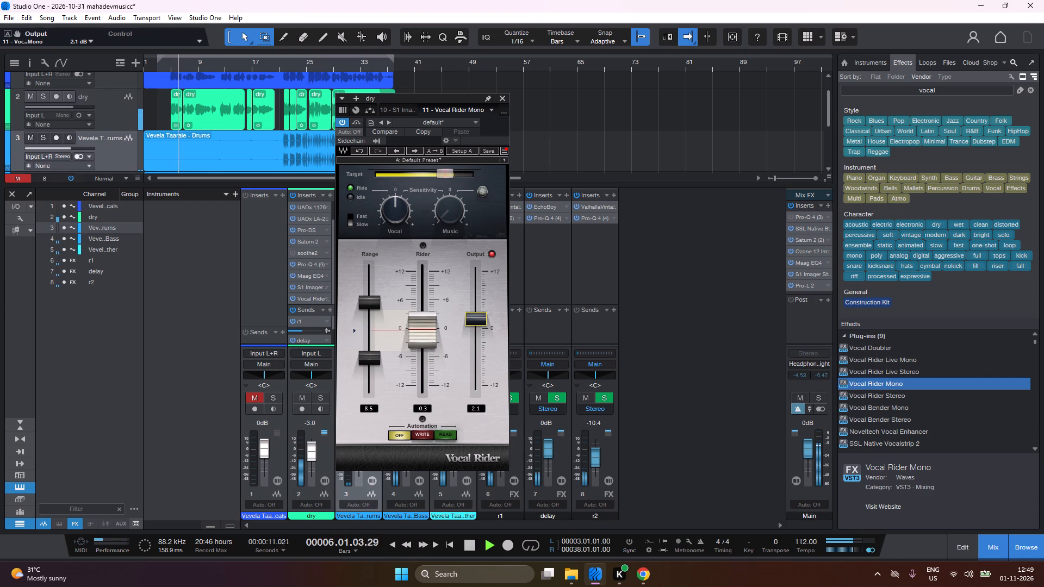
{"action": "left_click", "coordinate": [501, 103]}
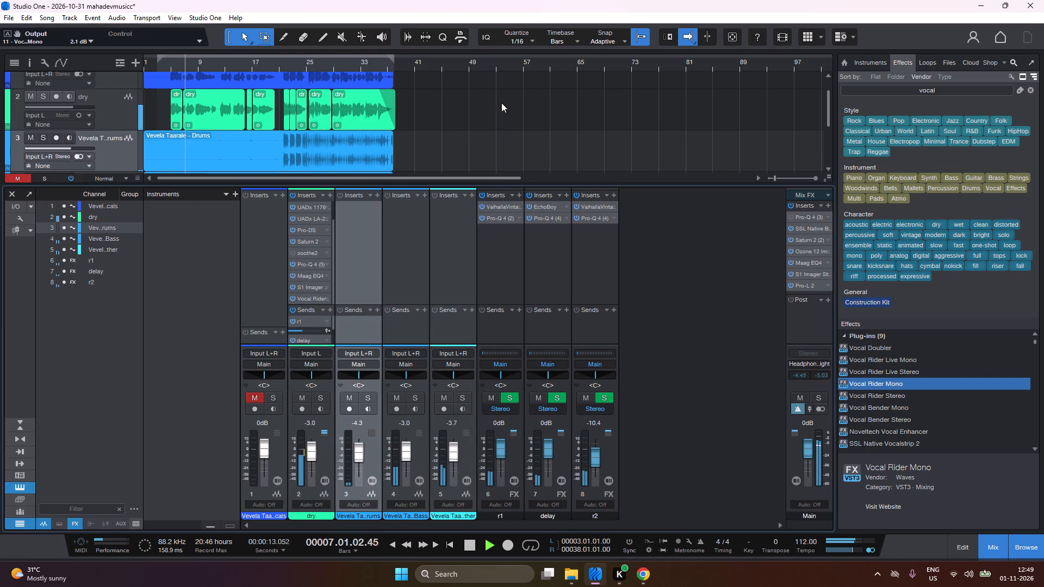
Bypass Vocal Rider on the dry channel and re-enable it to compare the vocal with and without it.
{"action": "left_click", "coordinate": [293, 299]}
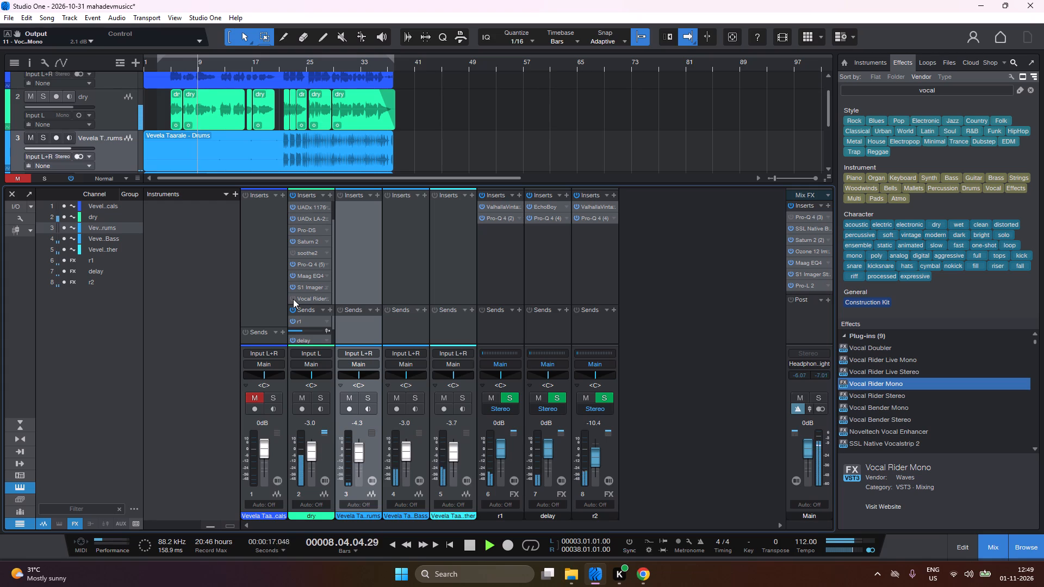
{"action": "left_click", "coordinate": [293, 299]}
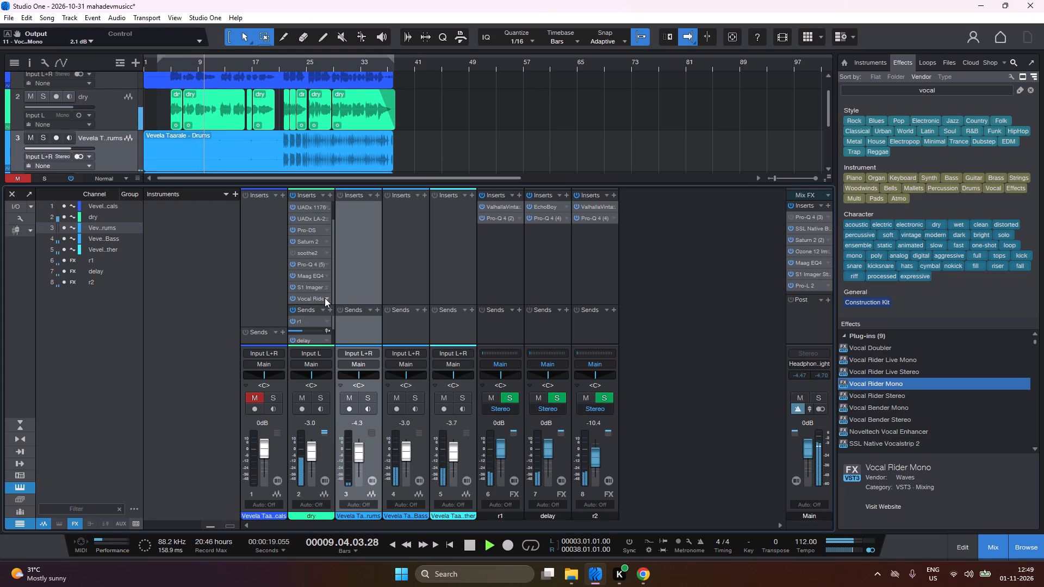
Reopen Vocal Rider on the dry channel and set its output level to about 1.5 dB.
{"action": "left_click_drag", "start_coordinate": [325, 298], "coordinate": [330, 304]}
{"action": "left_click", "coordinate": [337, 311]}
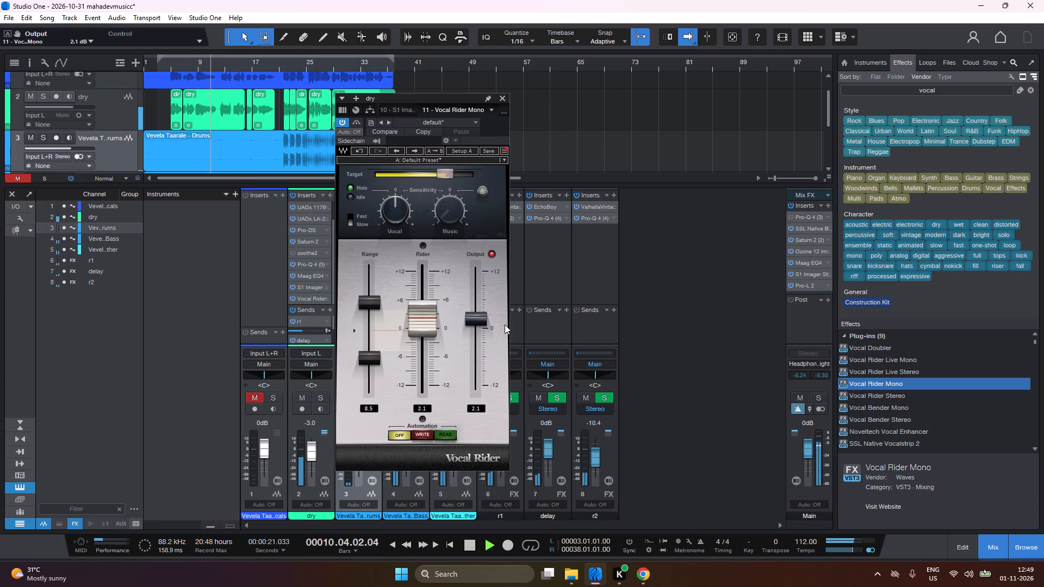
{"action": "left_click", "coordinate": [475, 319]}
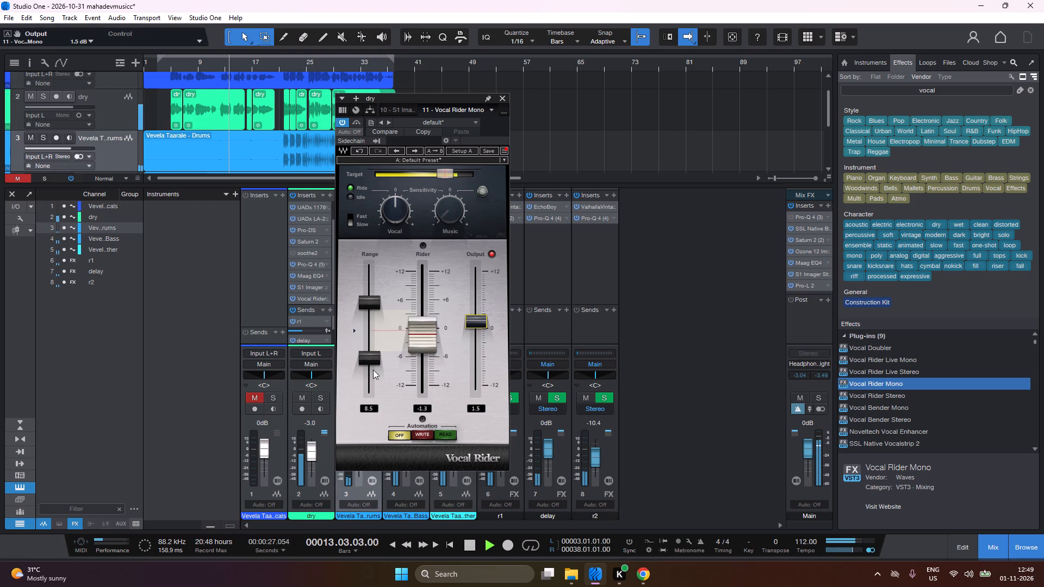
Lower Vocal Rider's minimum range to about -6.0 dB and close the plug-in.
{"action": "left_click_drag", "start_coordinate": [368, 362], "coordinate": [370, 367]}
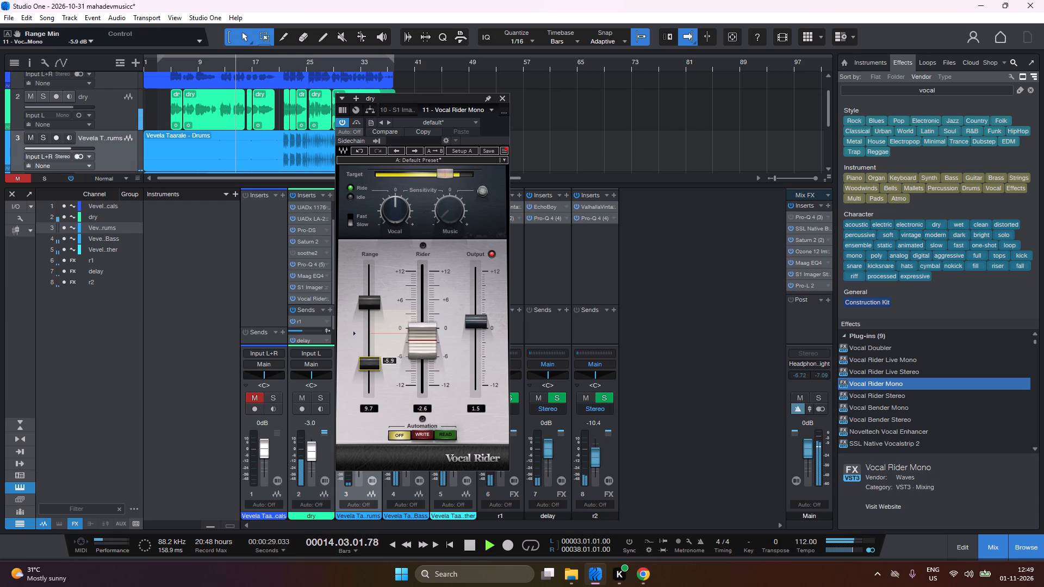
{"action": "left_click_drag", "start_coordinate": [370, 367], "coordinate": [370, 368]}
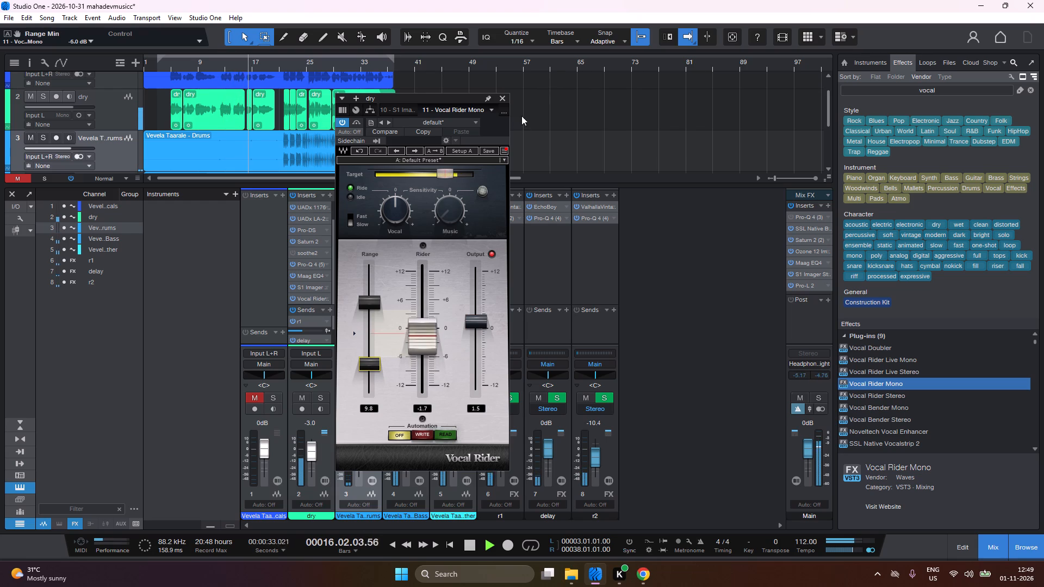
{"action": "left_click", "coordinate": [502, 102]}
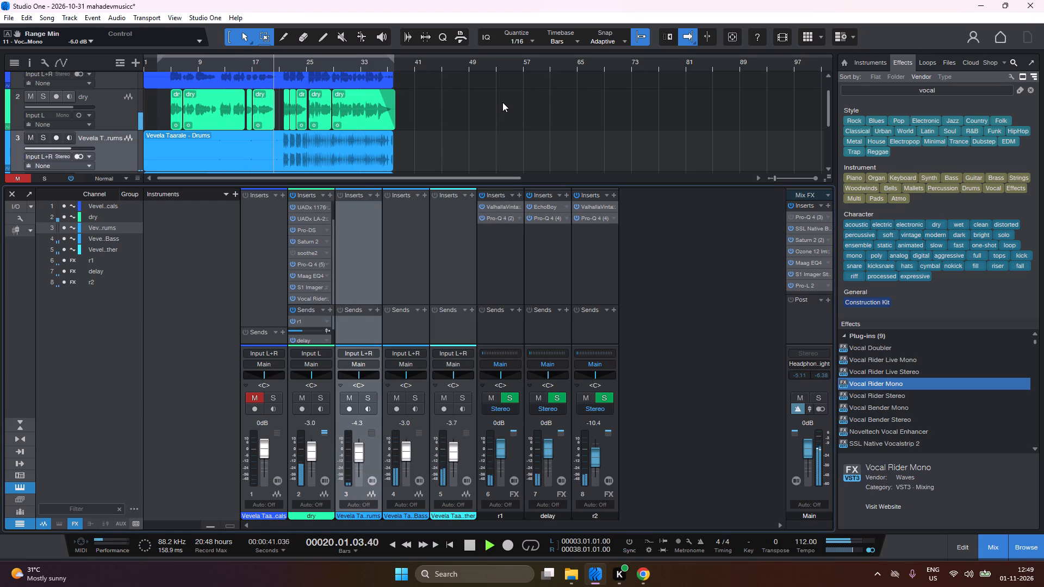
{"action": "left_click", "coordinate": [502, 102]}
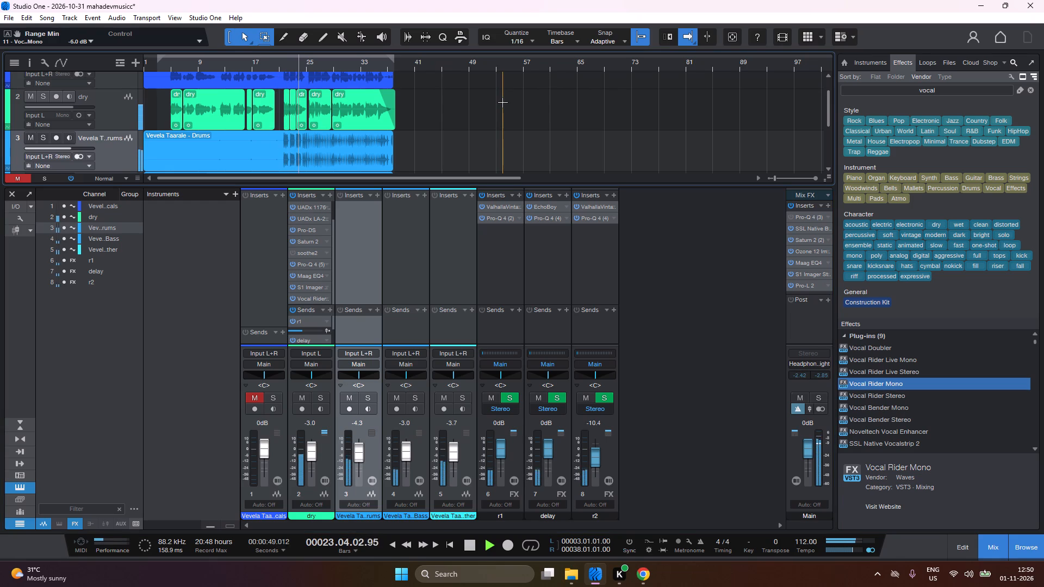
Raise the Pro-L 2 limiter gain on the Main channel to about 7.1 dB and close the plug-in.
{"action": "left_click", "coordinate": [828, 288]}
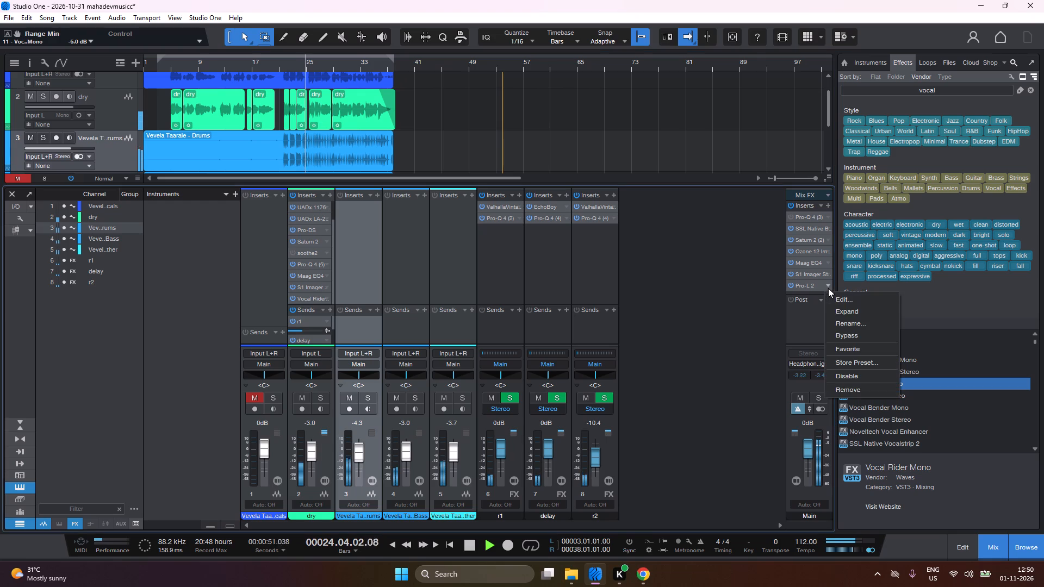
{"action": "left_click", "coordinate": [834, 293]}
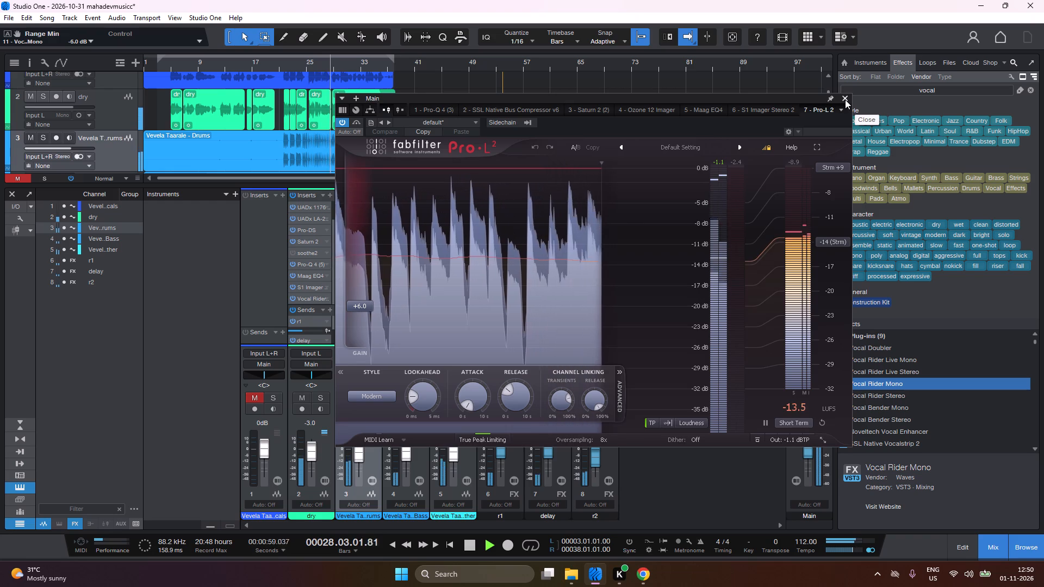
{"action": "left_click_drag", "start_coordinate": [364, 308], "coordinate": [368, 302]}
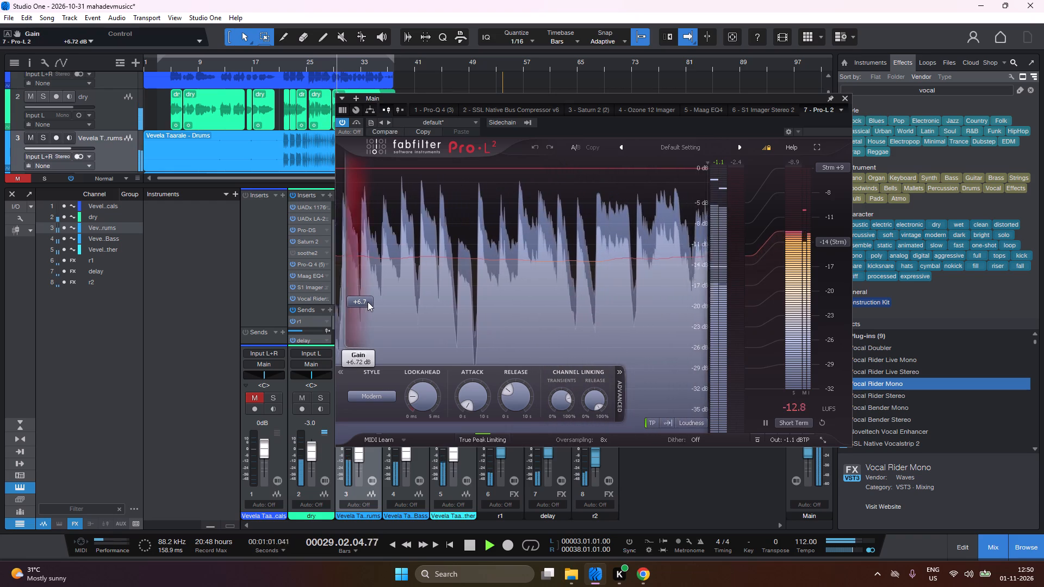
{"action": "left_click_drag", "start_coordinate": [368, 302], "coordinate": [369, 299]}
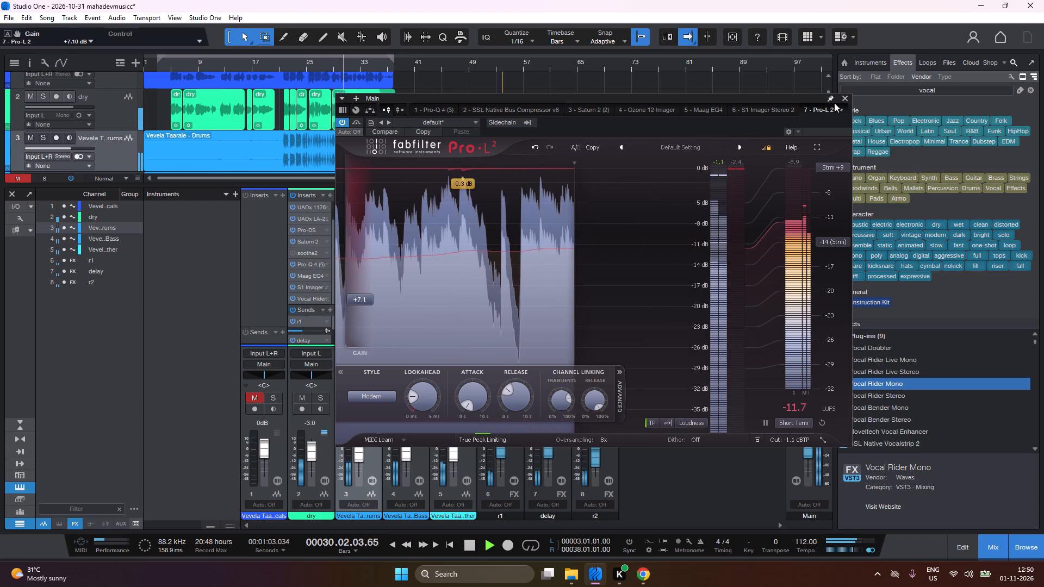
{"action": "left_click", "coordinate": [841, 98]}
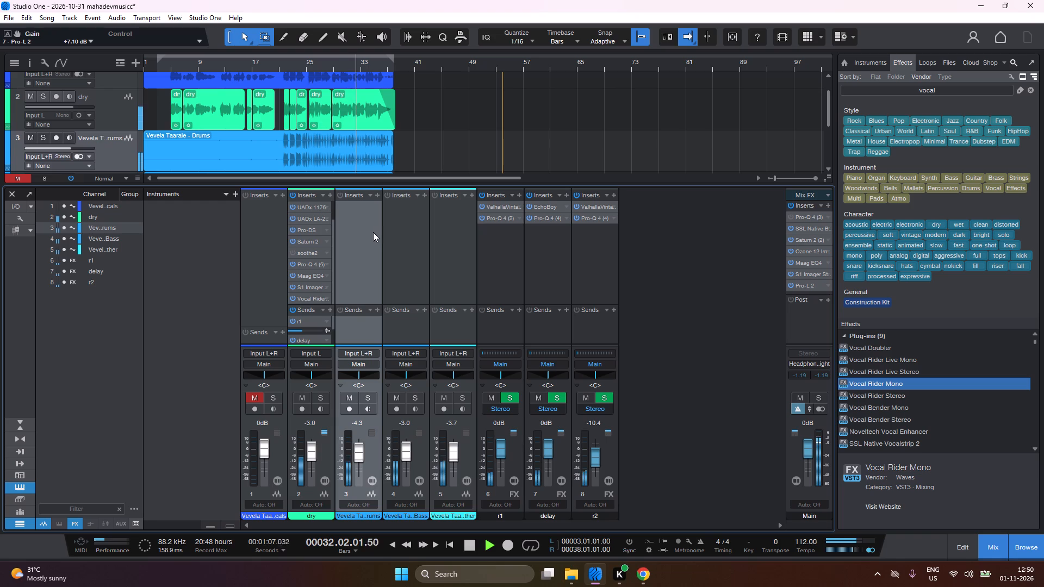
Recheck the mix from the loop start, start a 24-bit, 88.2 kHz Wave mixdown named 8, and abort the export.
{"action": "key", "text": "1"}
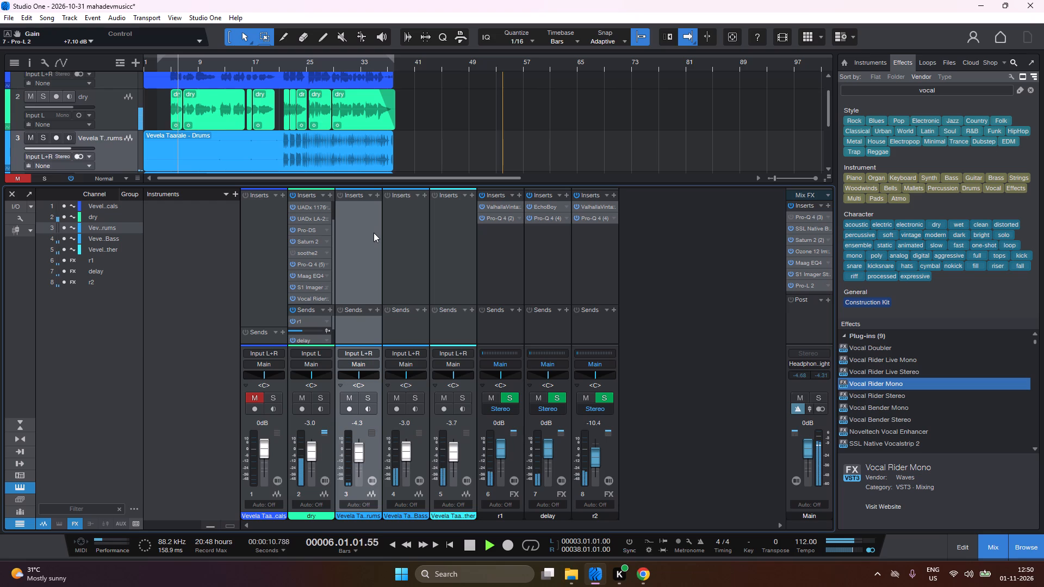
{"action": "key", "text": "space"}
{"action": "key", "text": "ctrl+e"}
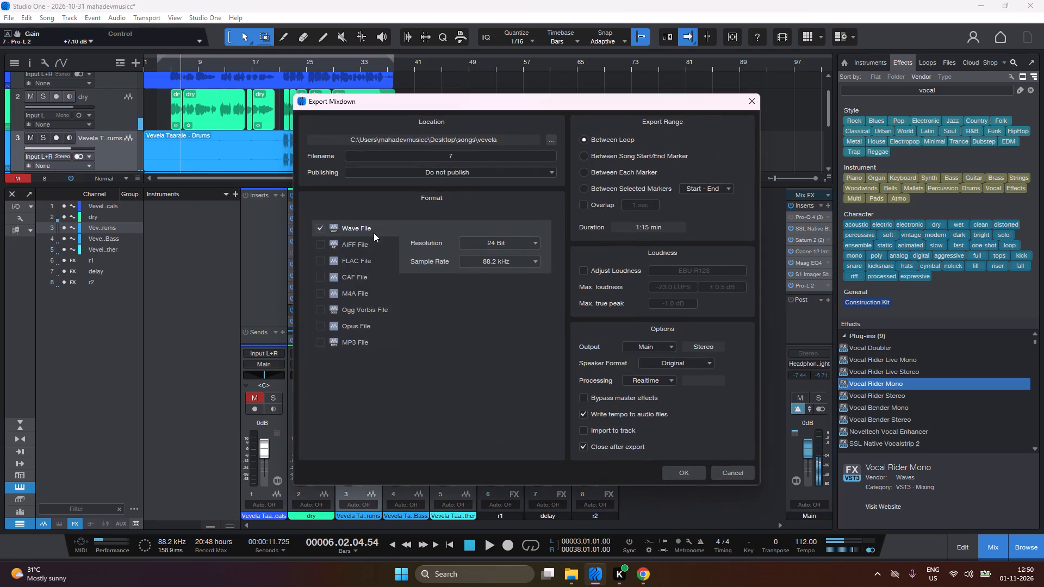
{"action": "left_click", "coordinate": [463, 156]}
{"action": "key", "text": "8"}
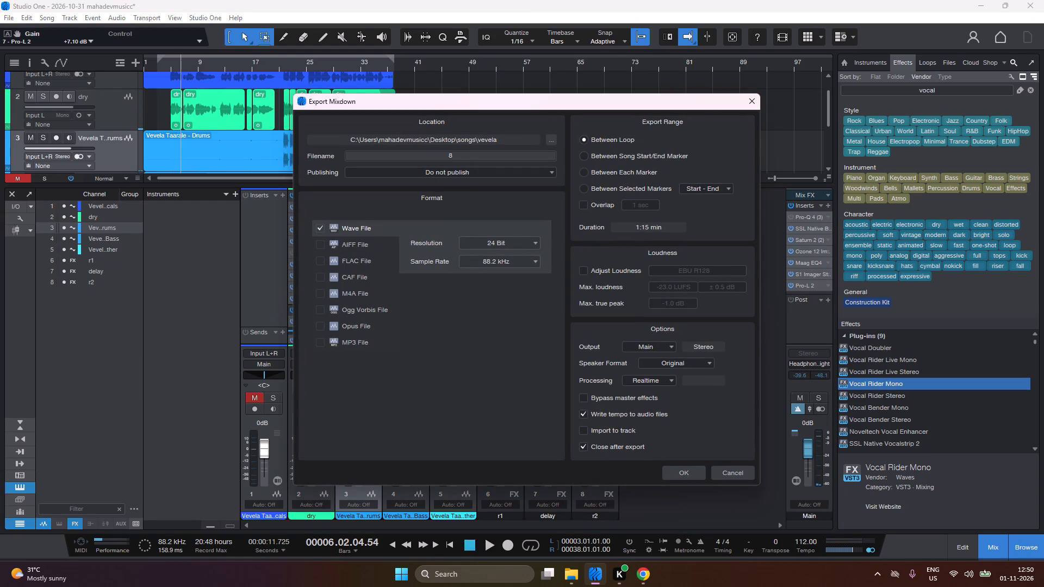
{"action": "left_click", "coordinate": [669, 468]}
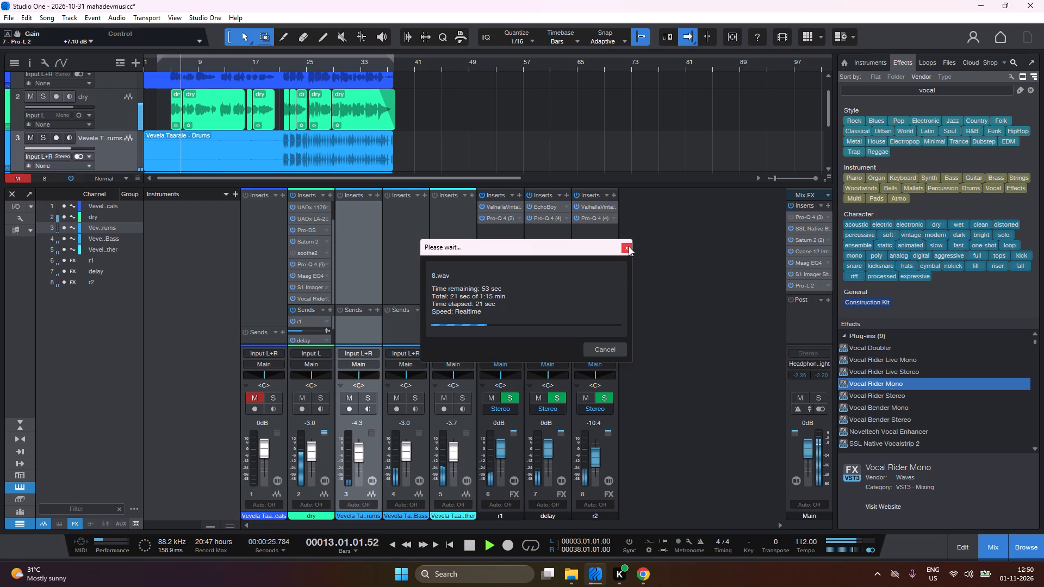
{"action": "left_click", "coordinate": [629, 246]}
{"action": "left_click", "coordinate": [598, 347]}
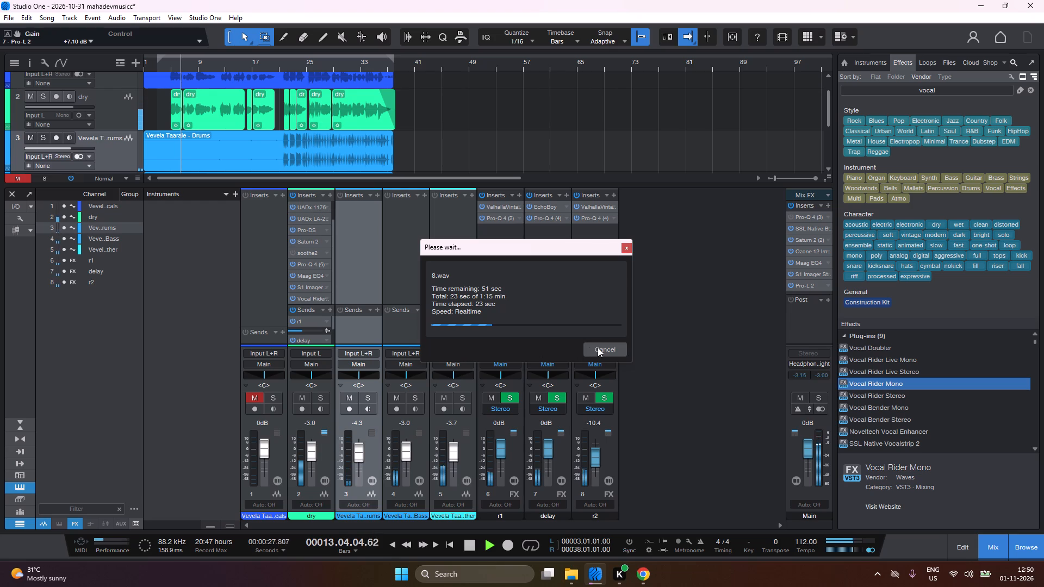
Bypass Vocal Rider on the dry channel and play the mix briefly without it.
{"action": "scroll", "coordinate": [300, 286], "scroll_direction": "down", "scroll_amount": 3}
{"action": "left_click", "coordinate": [294, 296]}
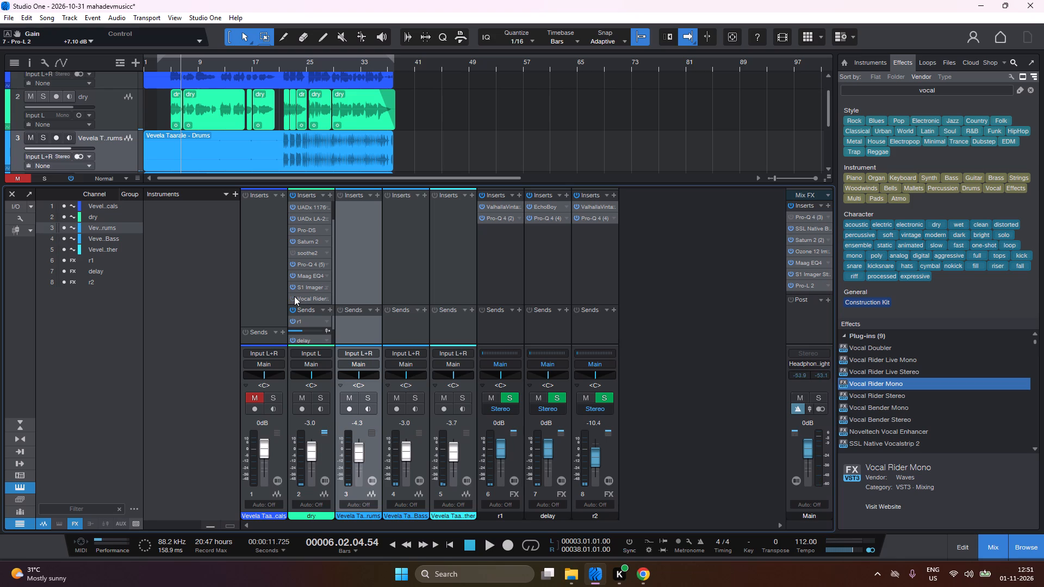
{"action": "key", "text": "space"}
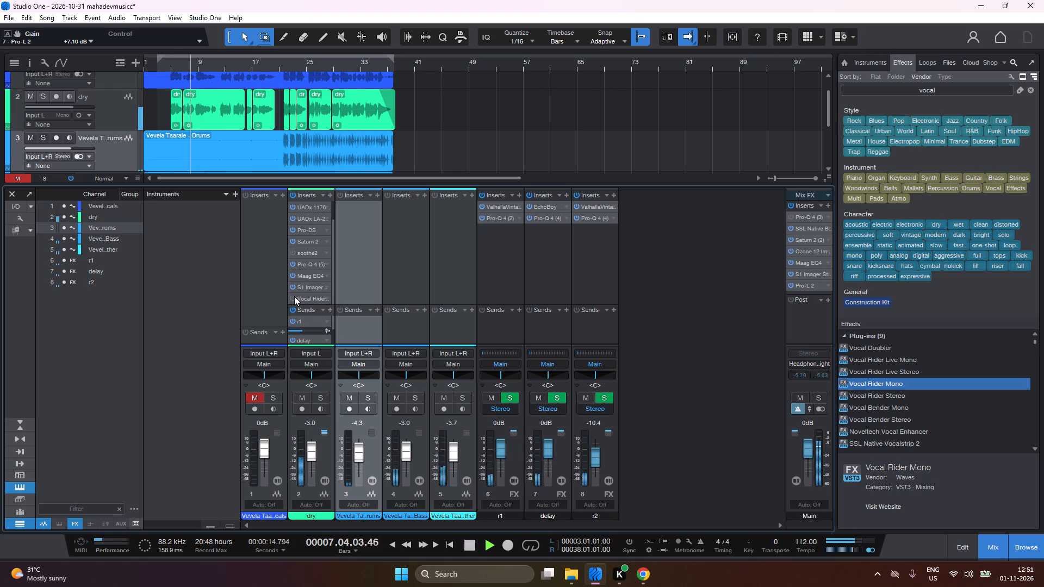
{"action": "key", "text": "space"}
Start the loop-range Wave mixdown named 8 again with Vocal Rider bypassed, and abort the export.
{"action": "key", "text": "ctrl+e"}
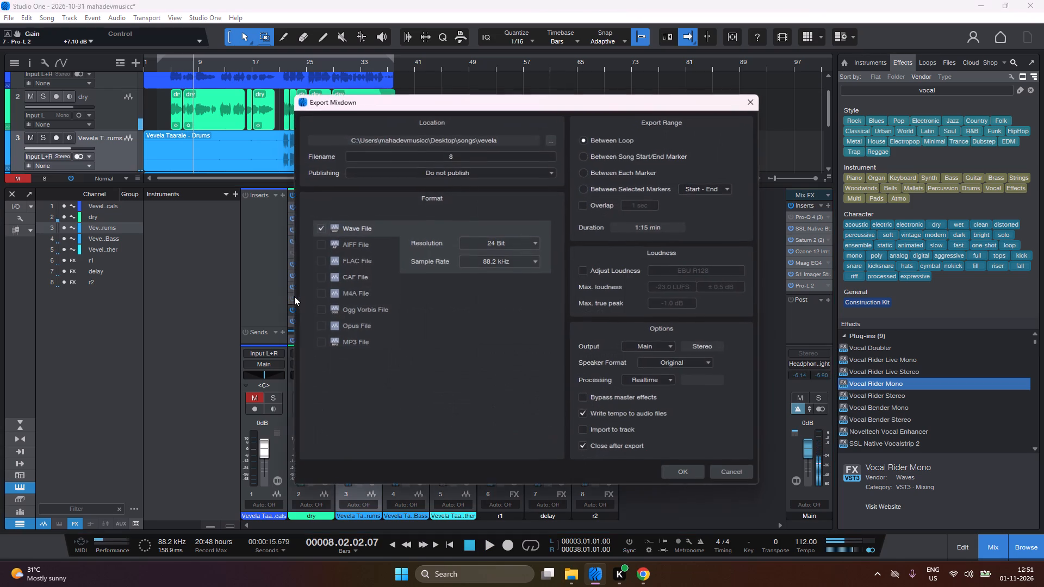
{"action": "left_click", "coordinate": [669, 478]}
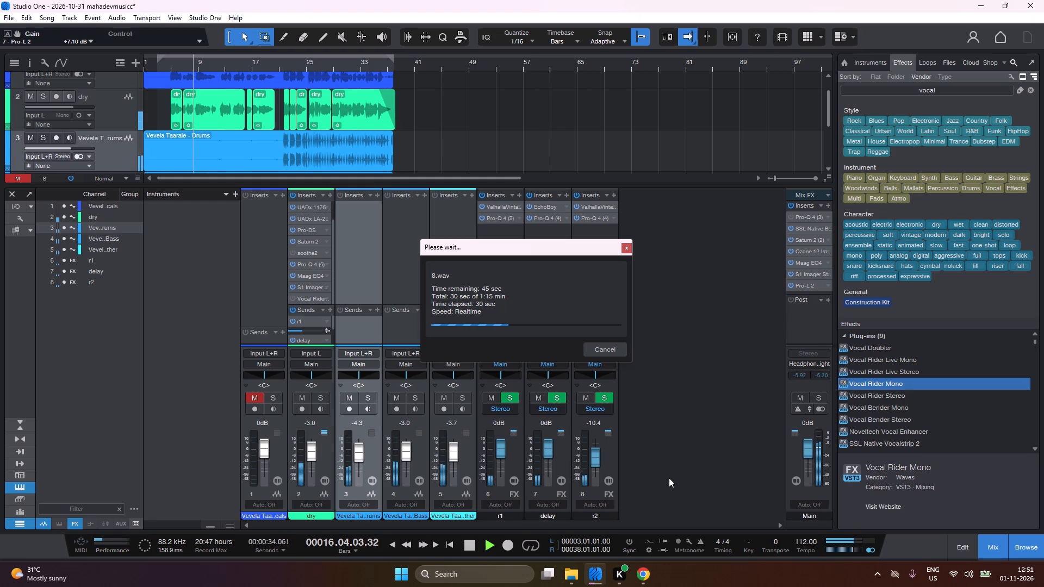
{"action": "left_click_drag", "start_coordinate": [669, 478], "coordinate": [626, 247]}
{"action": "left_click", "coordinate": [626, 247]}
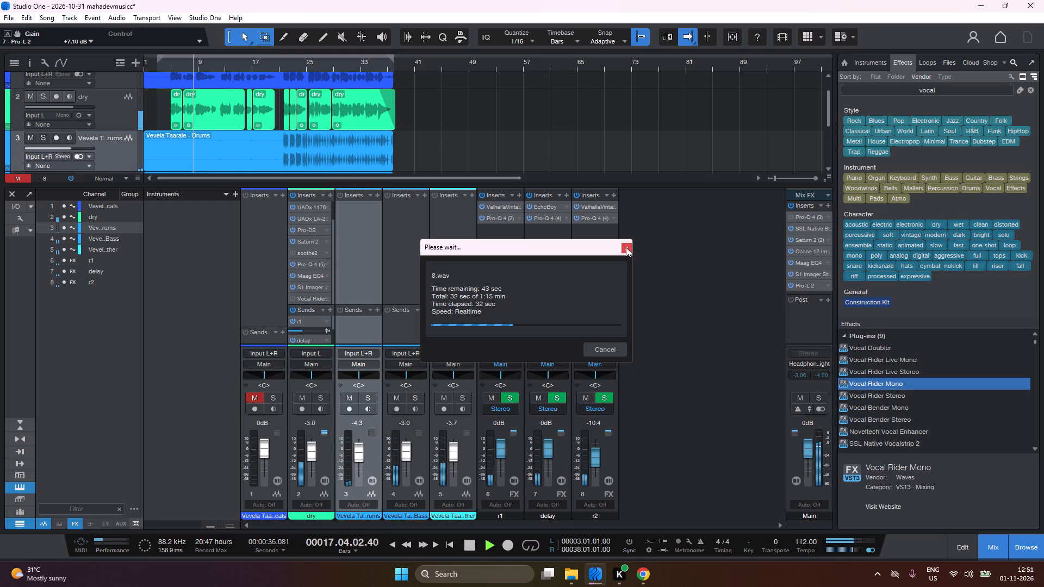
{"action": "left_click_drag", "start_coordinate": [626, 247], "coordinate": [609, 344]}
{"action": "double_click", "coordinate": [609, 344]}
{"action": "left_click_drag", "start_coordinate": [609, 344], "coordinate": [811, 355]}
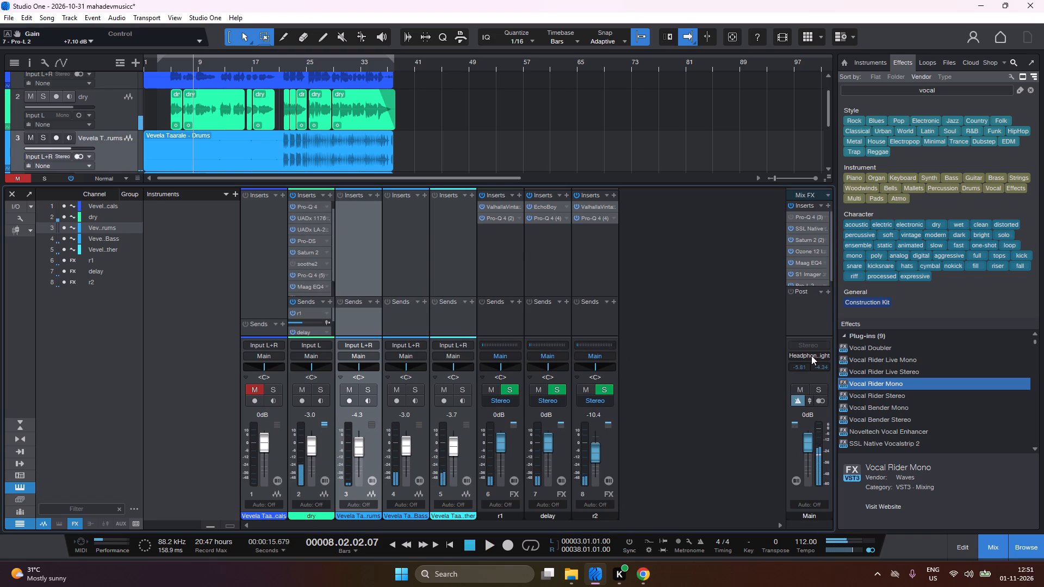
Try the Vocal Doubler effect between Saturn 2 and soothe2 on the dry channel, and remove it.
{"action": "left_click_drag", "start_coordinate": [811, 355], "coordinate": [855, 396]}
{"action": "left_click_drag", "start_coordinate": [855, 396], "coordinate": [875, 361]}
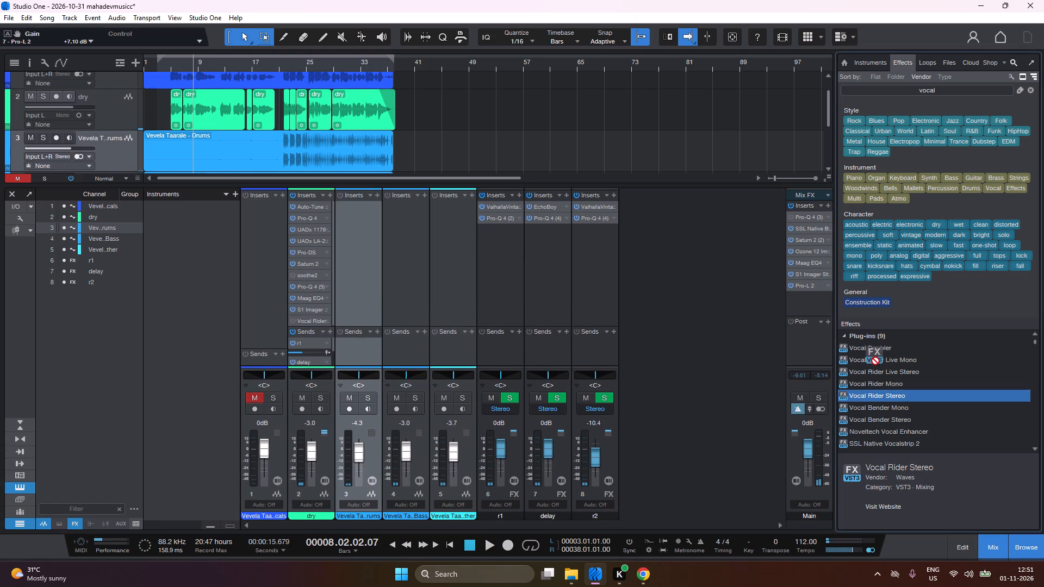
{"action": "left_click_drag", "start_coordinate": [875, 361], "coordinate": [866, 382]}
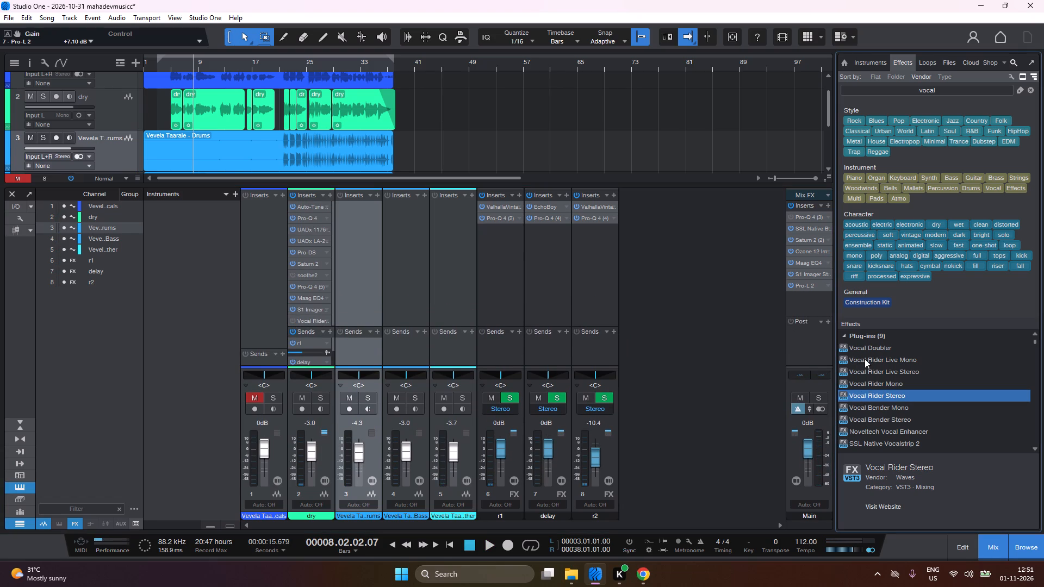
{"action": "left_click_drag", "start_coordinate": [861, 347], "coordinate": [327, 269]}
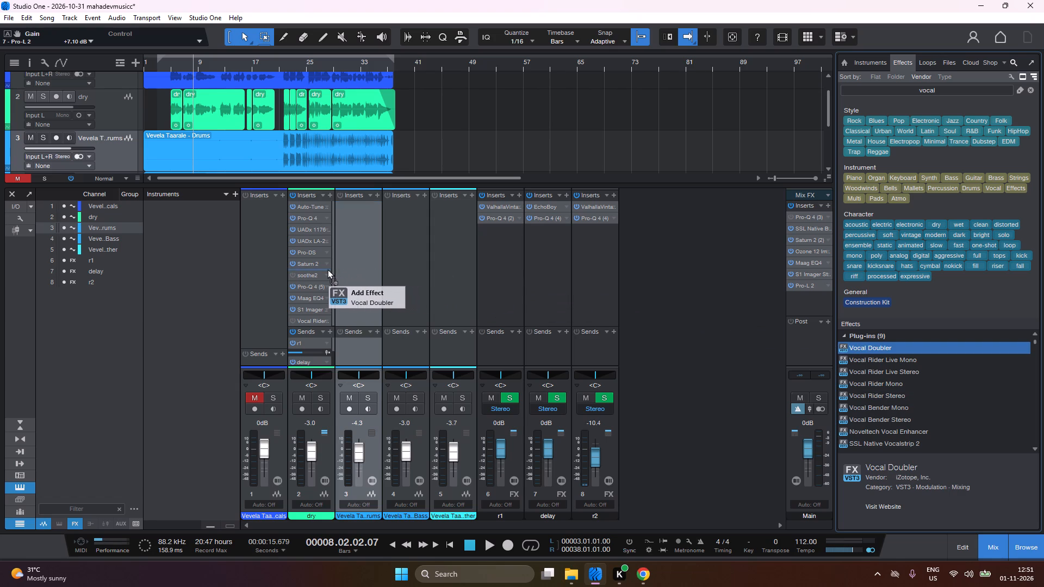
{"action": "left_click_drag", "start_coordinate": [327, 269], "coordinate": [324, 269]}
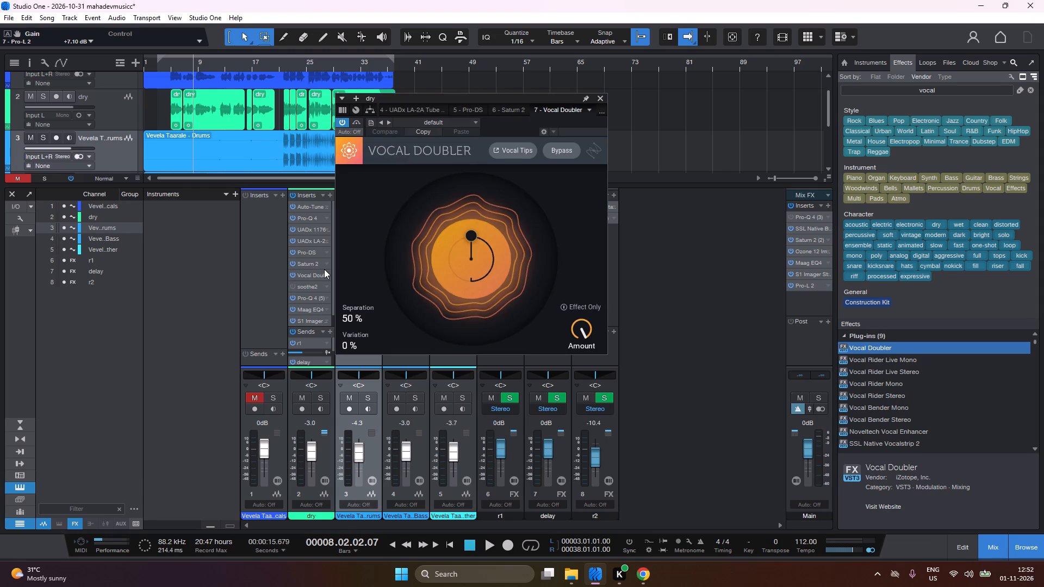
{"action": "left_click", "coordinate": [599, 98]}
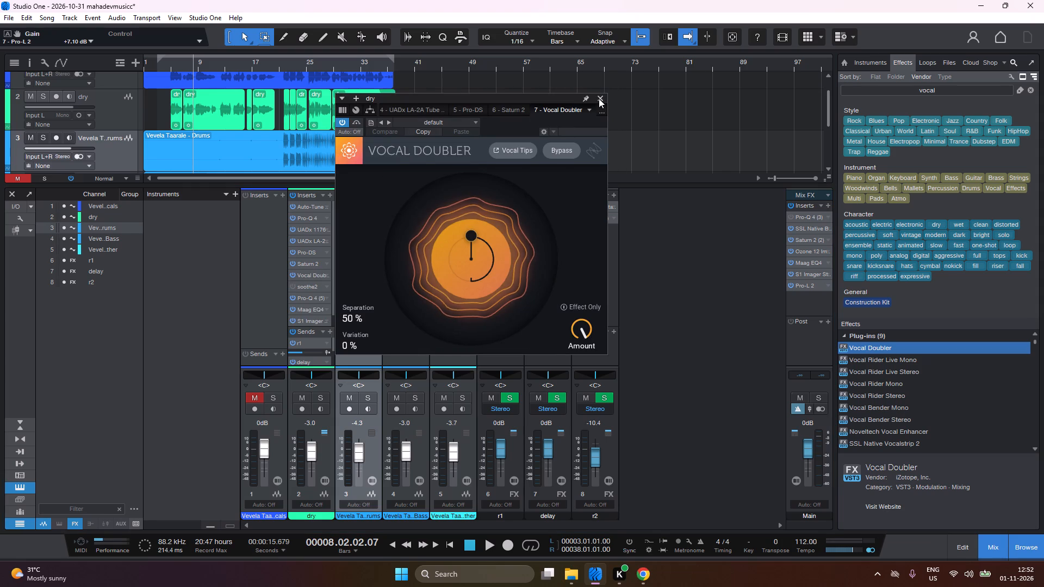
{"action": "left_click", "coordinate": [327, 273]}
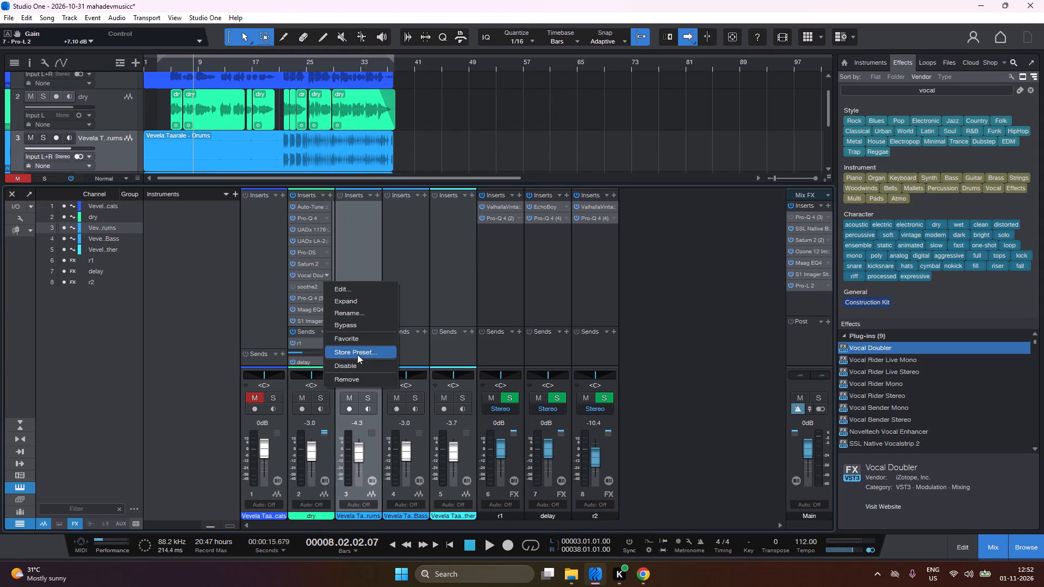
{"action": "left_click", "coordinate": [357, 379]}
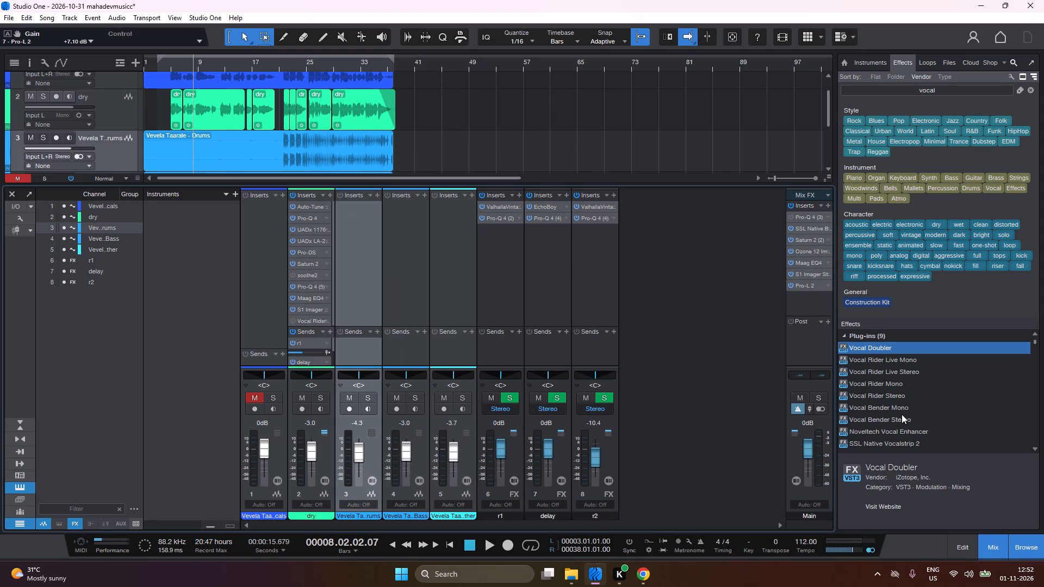
Search the effects browser for "doub", look through the matching plug-ins and presets, and clear the search.
{"action": "scroll", "coordinate": [902, 414], "scroll_direction": "down", "scroll_amount": 1}
{"action": "left_click", "coordinate": [941, 90]}
{"action": "key", "text": "BackSpace"}
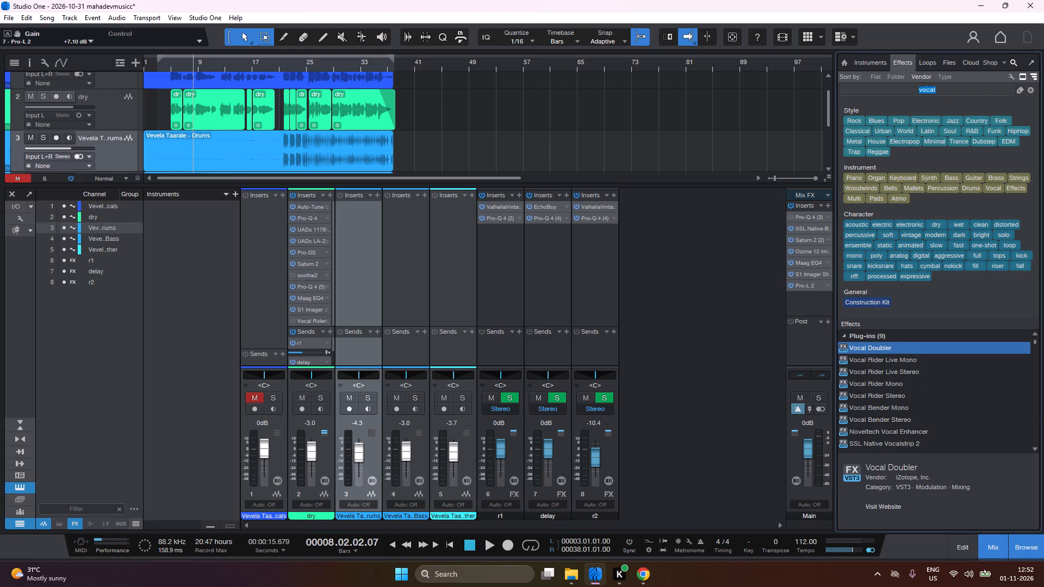
{"action": "type", "text": "doub"}
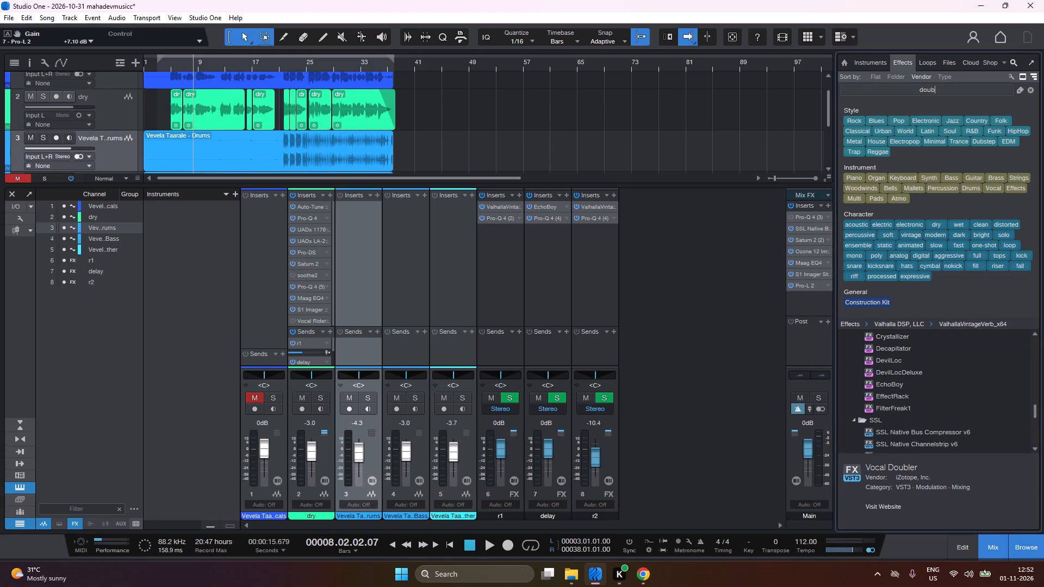
{"action": "scroll", "coordinate": [925, 410], "scroll_direction": "down", "scroll_amount": 3}
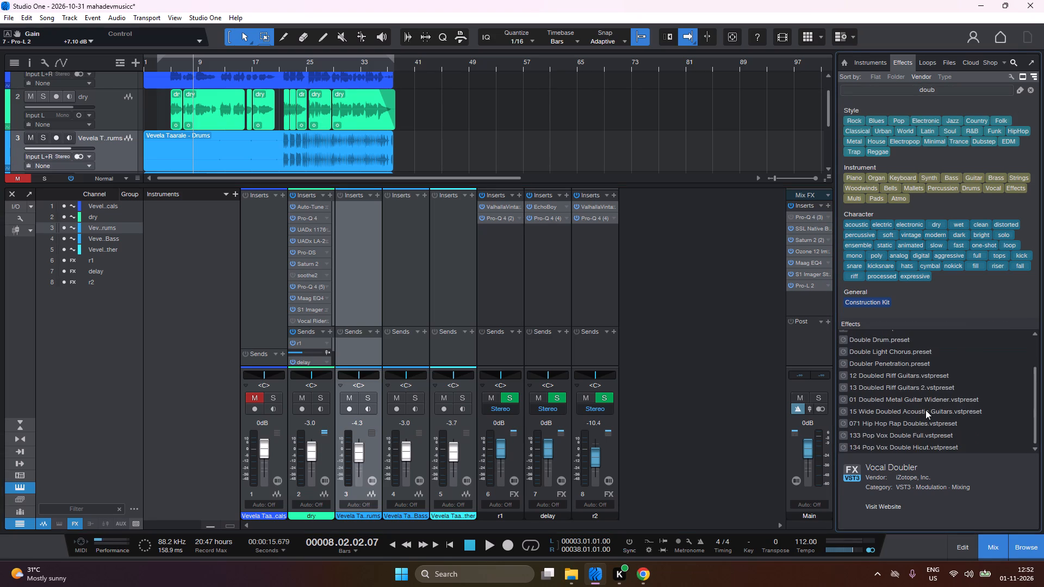
{"action": "scroll", "coordinate": [925, 410], "scroll_direction": "down", "scroll_amount": 2}
{"action": "scroll", "coordinate": [925, 410], "scroll_direction": "up", "scroll_amount": 6}
{"action": "left_click", "coordinate": [1031, 91]}
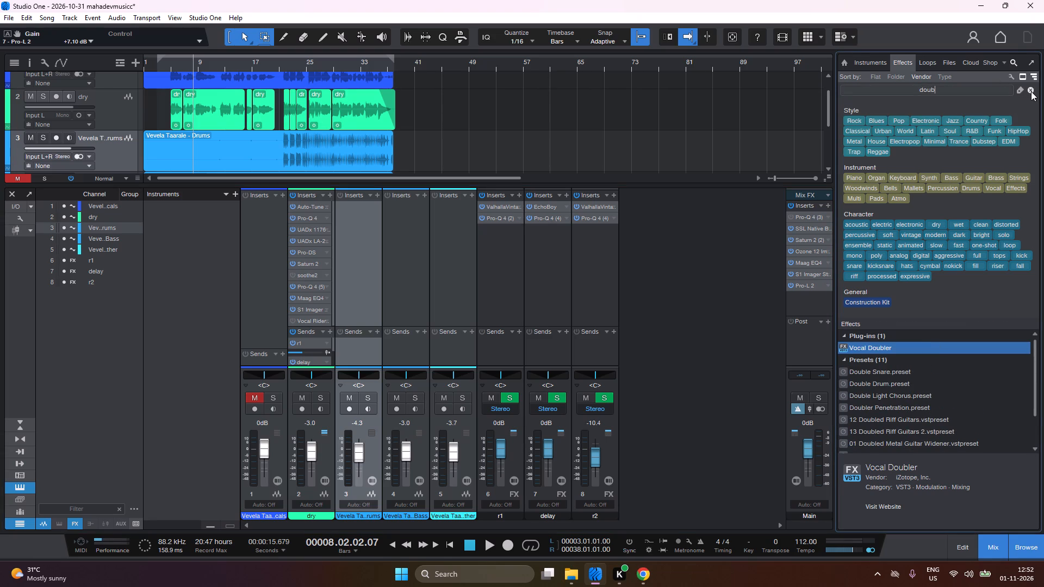
Close the effects search, look through the plug-ins in the Waves vendor folder, and collapse the folder again.
{"action": "scroll", "coordinate": [888, 340], "scroll_direction": "down", "scroll_amount": 9}
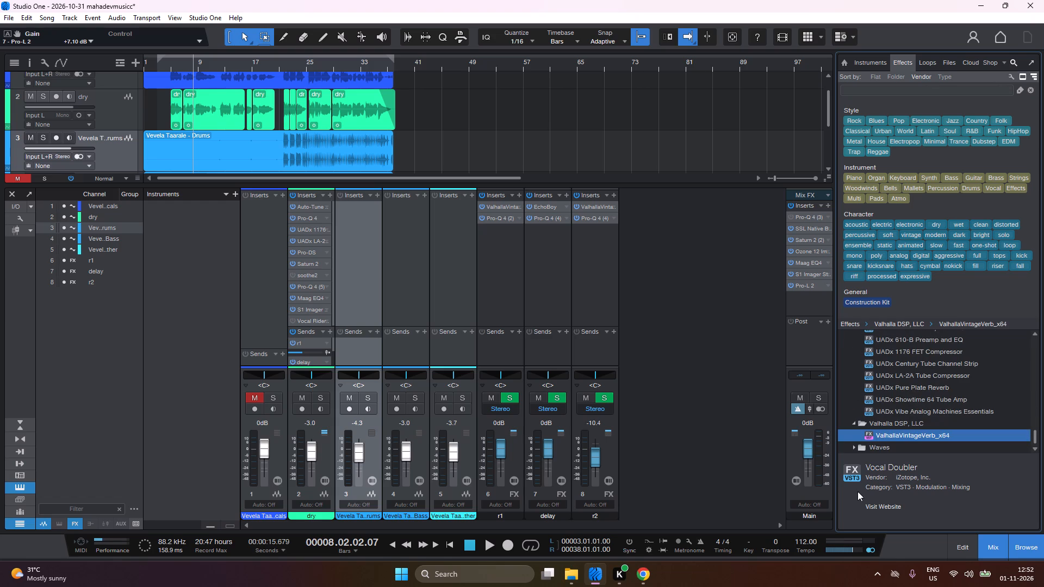
{"action": "left_click", "coordinate": [1013, 63]}
{"action": "left_click", "coordinate": [856, 448]}
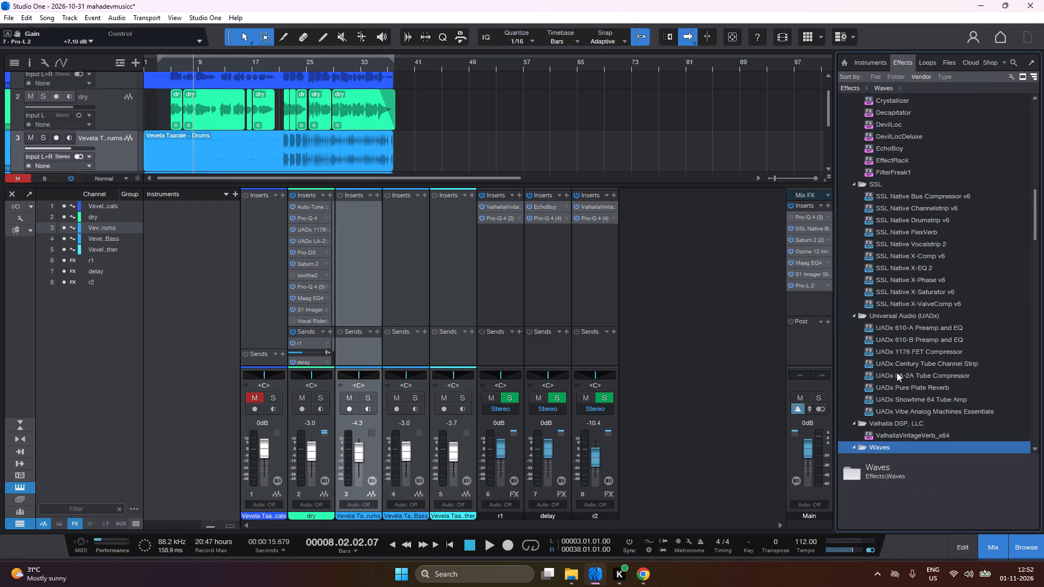
{"action": "scroll", "coordinate": [898, 369], "scroll_direction": "down", "scroll_amount": 8}
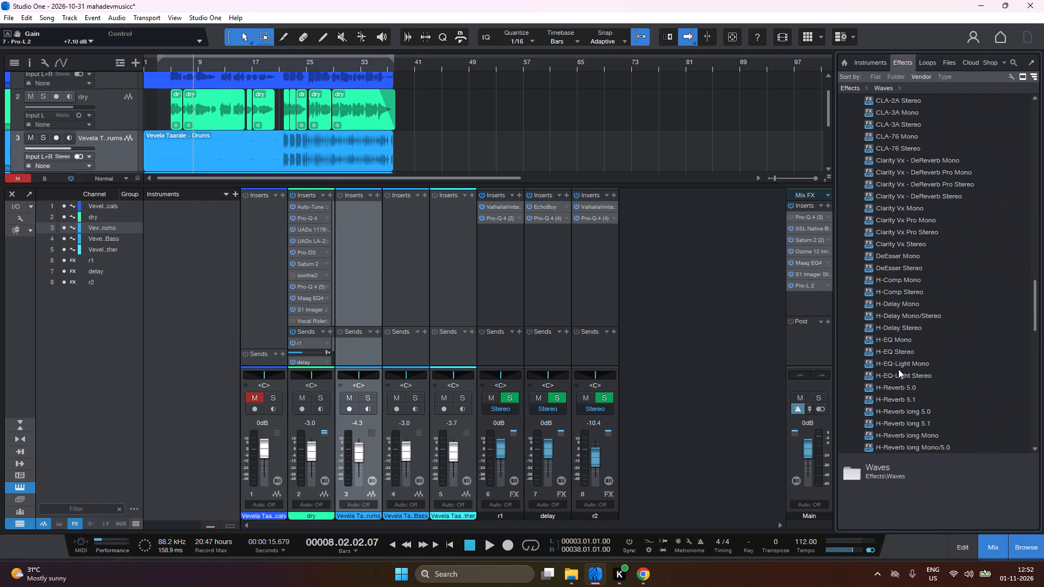
{"action": "scroll", "coordinate": [898, 369], "scroll_direction": "down", "scroll_amount": 2}
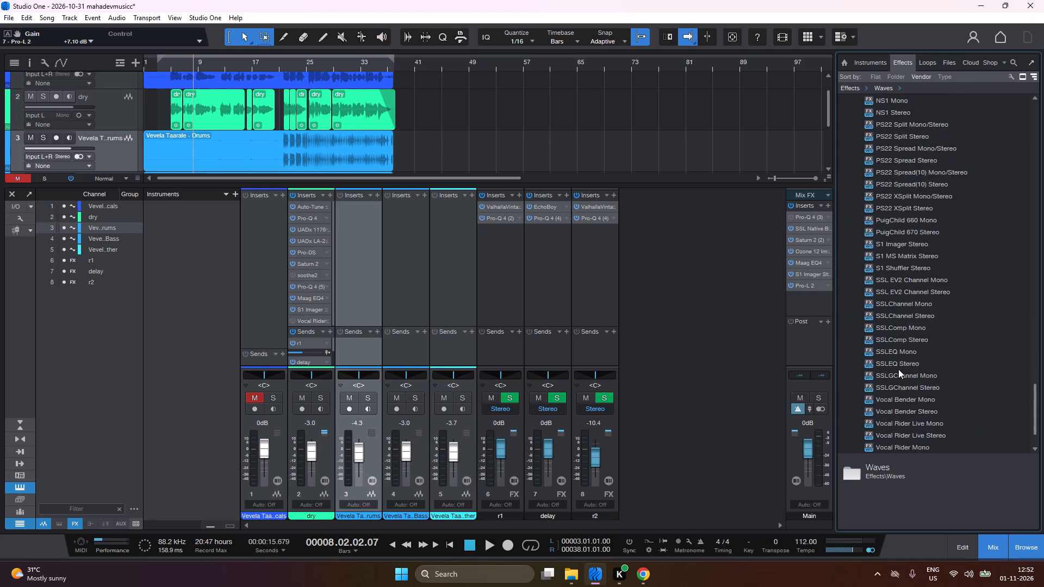
{"action": "scroll", "coordinate": [898, 369], "scroll_direction": "down", "scroll_amount": 2}
{"action": "scroll", "coordinate": [898, 369], "scroll_direction": "up", "scroll_amount": 1}
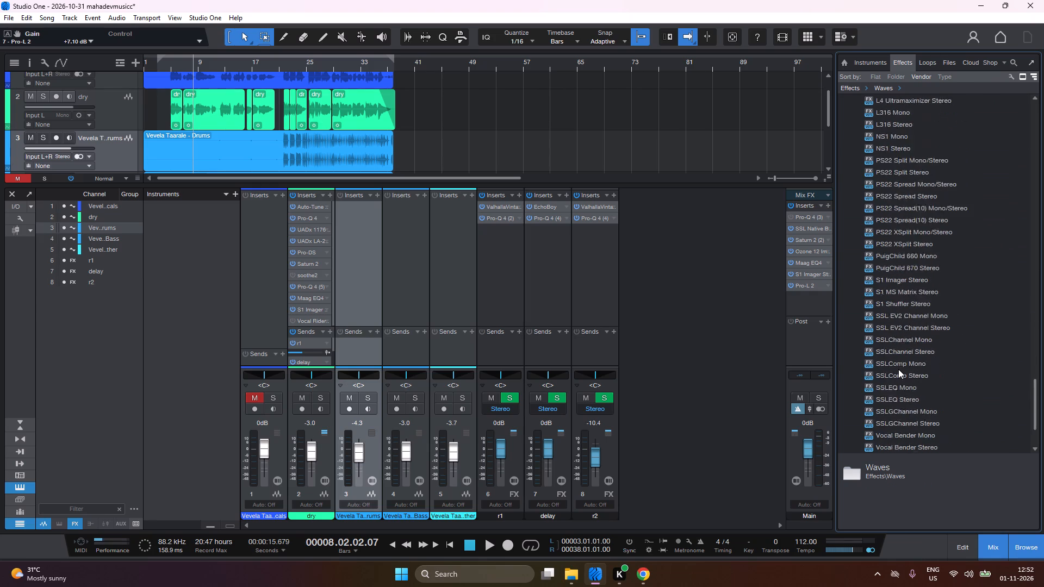
{"action": "scroll", "coordinate": [898, 369], "scroll_direction": "up", "scroll_amount": 2}
{"action": "scroll", "coordinate": [885, 217], "scroll_direction": "up", "scroll_amount": 1}
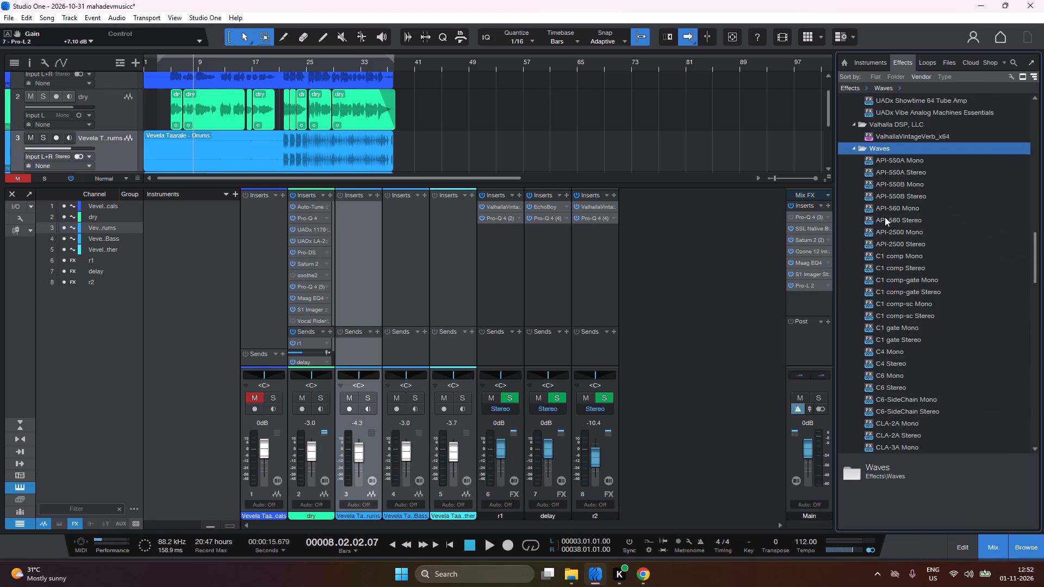
{"action": "scroll", "coordinate": [885, 217], "scroll_direction": "up", "scroll_amount": 1}
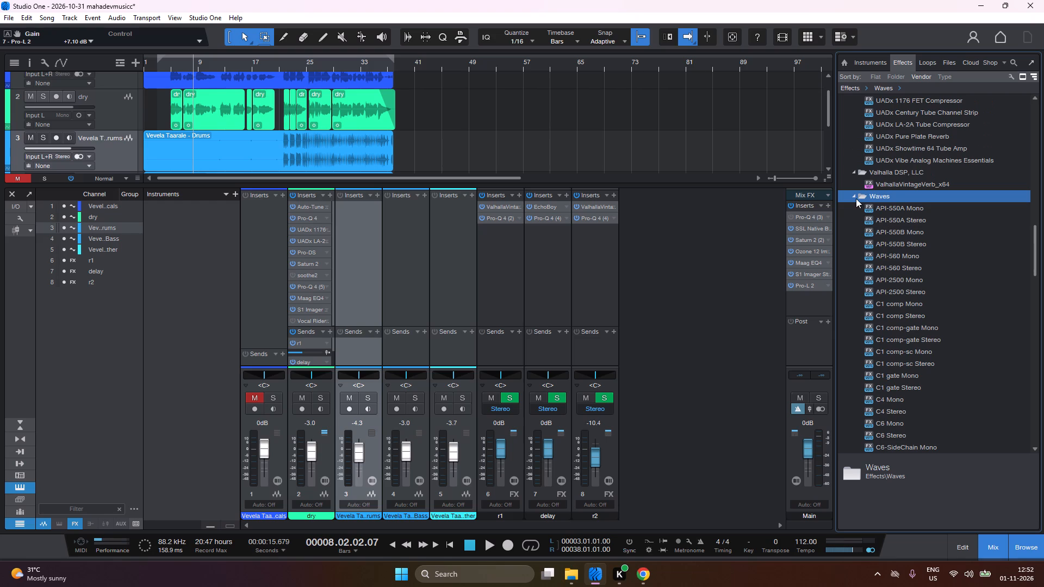
{"action": "left_click", "coordinate": [853, 196]}
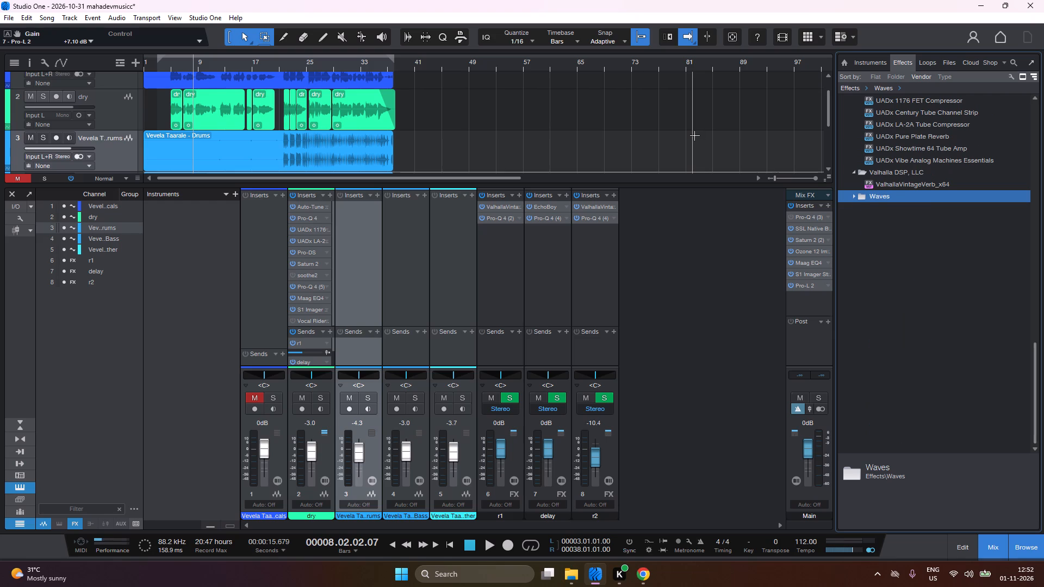
Start exporting the loop range as a 24-bit, 88.2 kHz Wave mixdown named 8 with realtime processing.
{"action": "key", "text": "ctrl+e"}
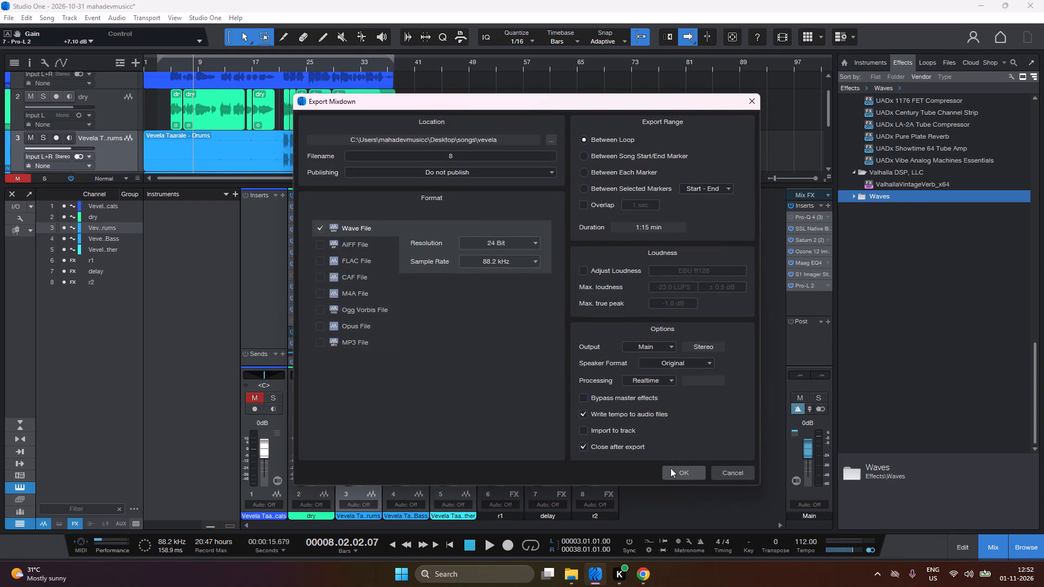
{"action": "left_click", "coordinate": [671, 469]}
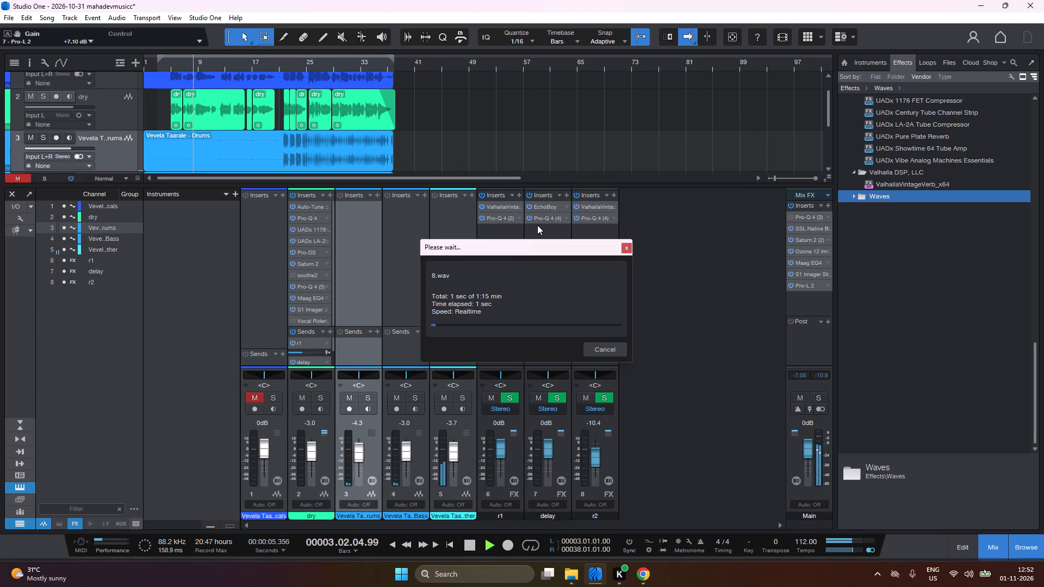
Switch to File Explorer and look at the folders on the music (F:) drive.
{"action": "double_click", "coordinate": [298, 170]}
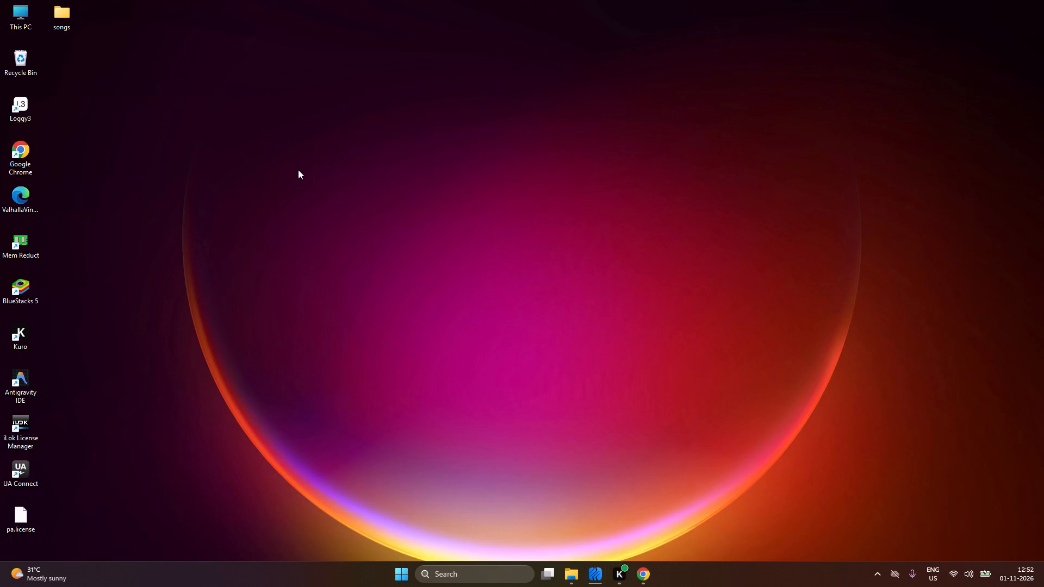
{"action": "double_click", "coordinate": [23, 16]}
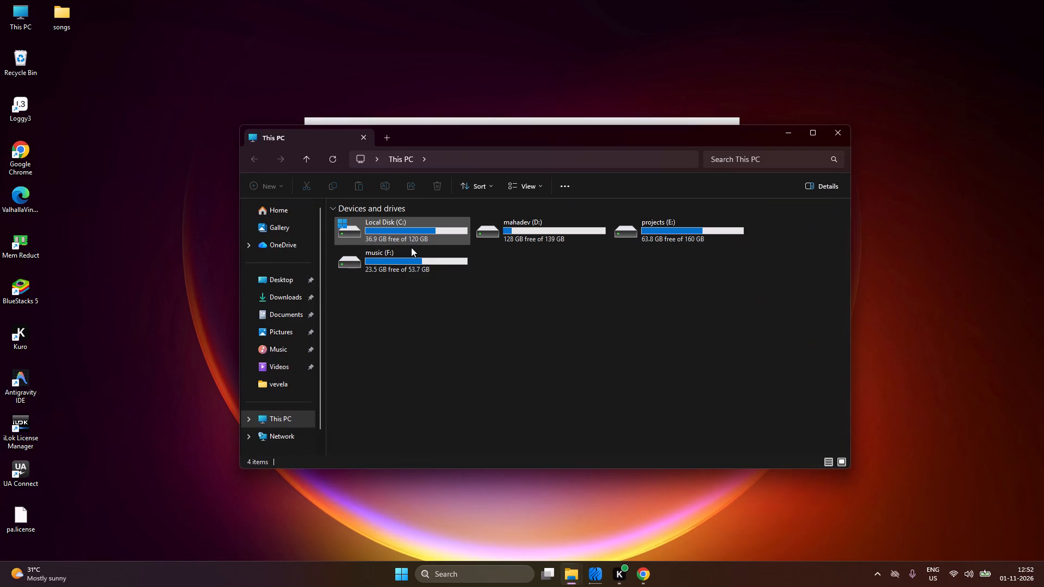
{"action": "double_click", "coordinate": [438, 257]}
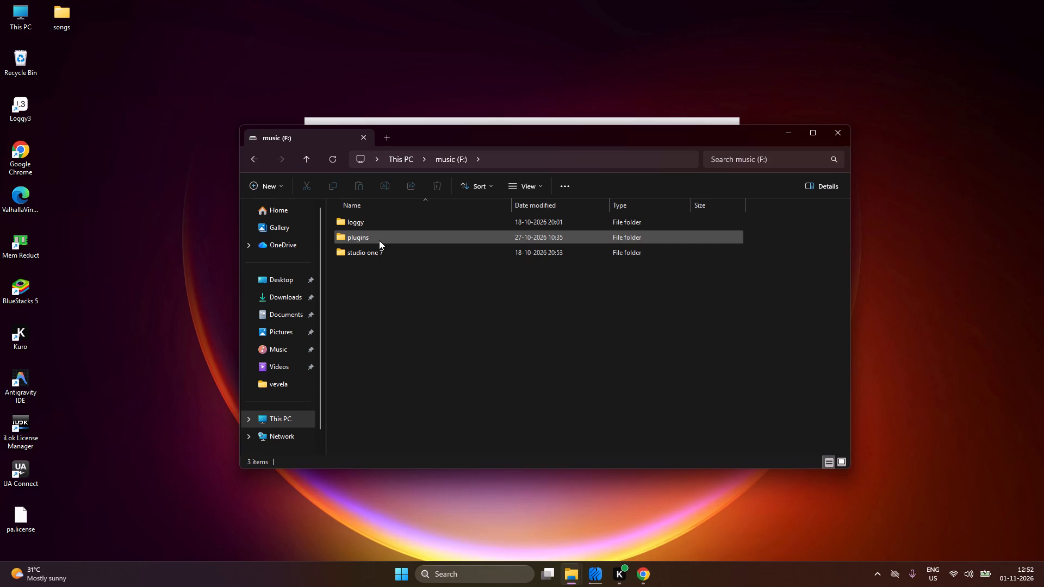
Find Waves Central through Windows search and launch it.
{"action": "left_click", "coordinate": [457, 576]}
{"action": "type", "text": "wav"}
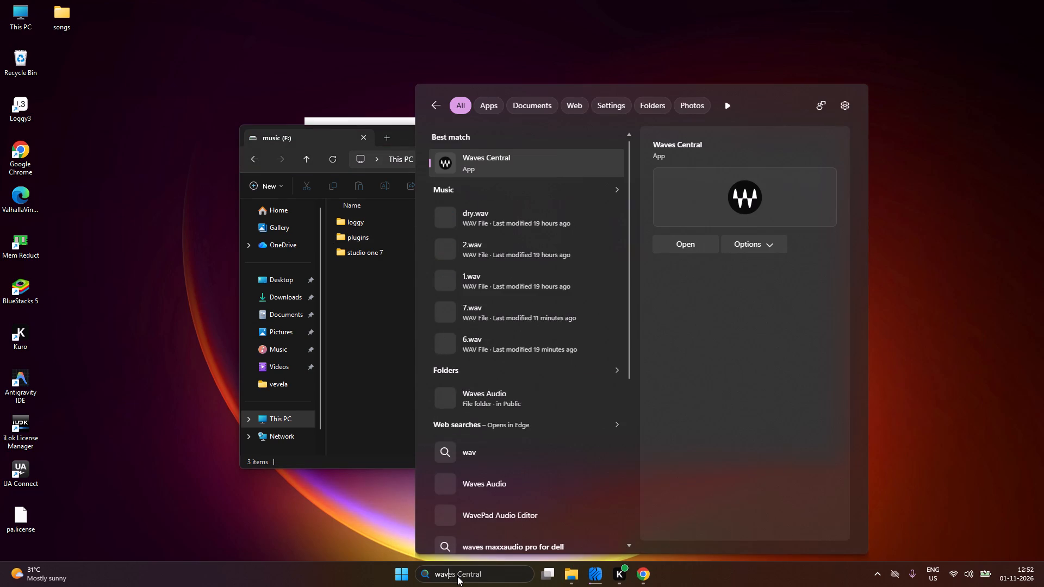
{"action": "left_click", "coordinate": [501, 168]}
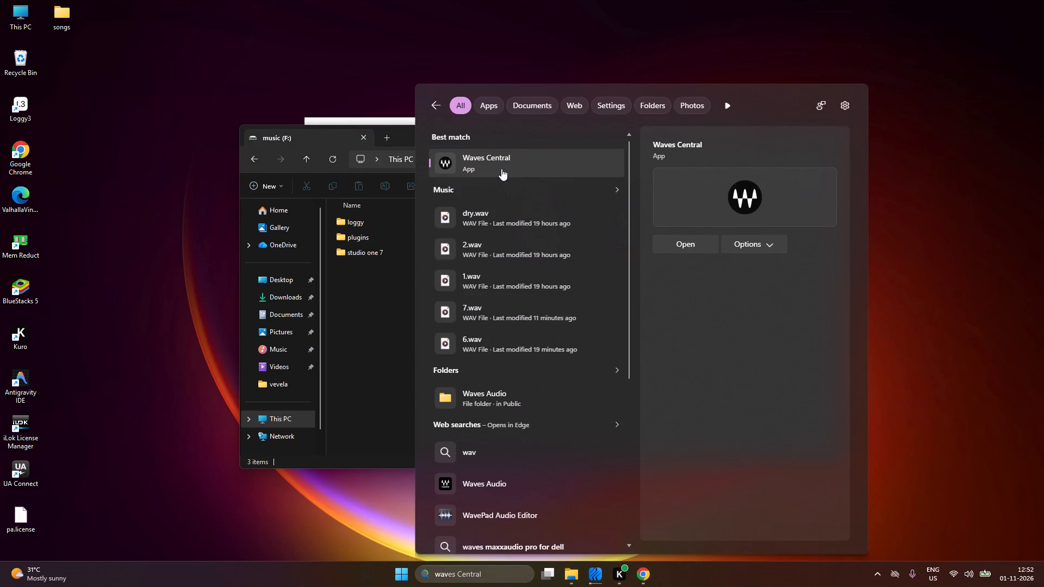
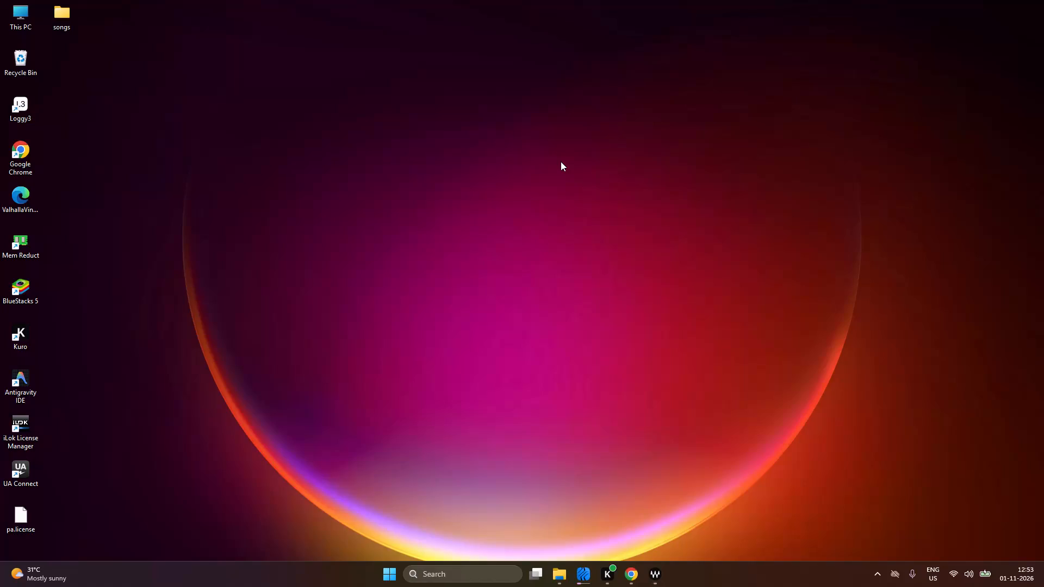
Switch to the Waves Central window.
{"action": "left_click", "coordinate": [660, 574]}
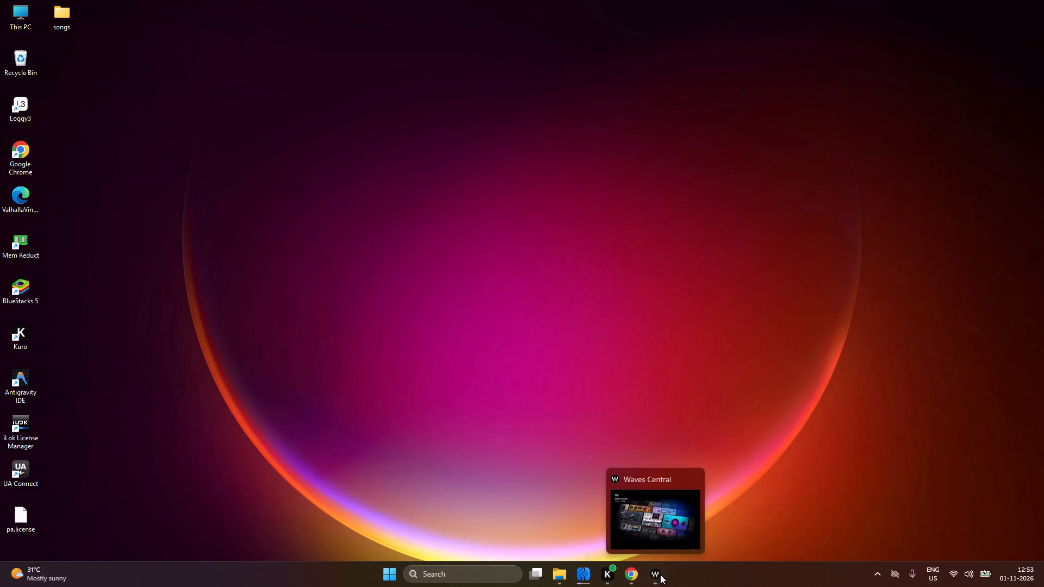
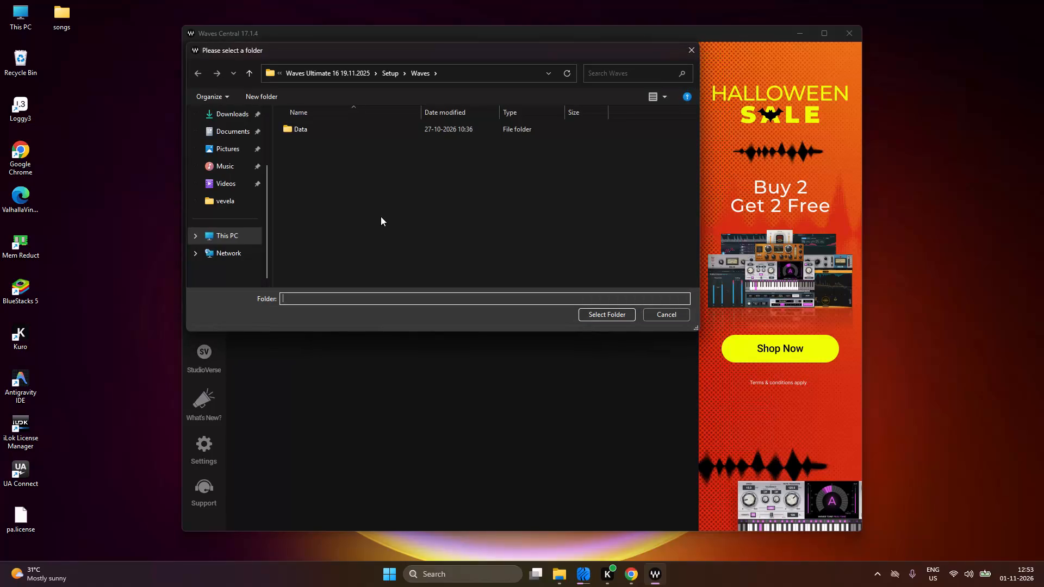
Open the offline installer from the Waves folder inside the Waves Ultimate 16 Setup folder.
{"action": "left_click", "coordinate": [302, 127]}
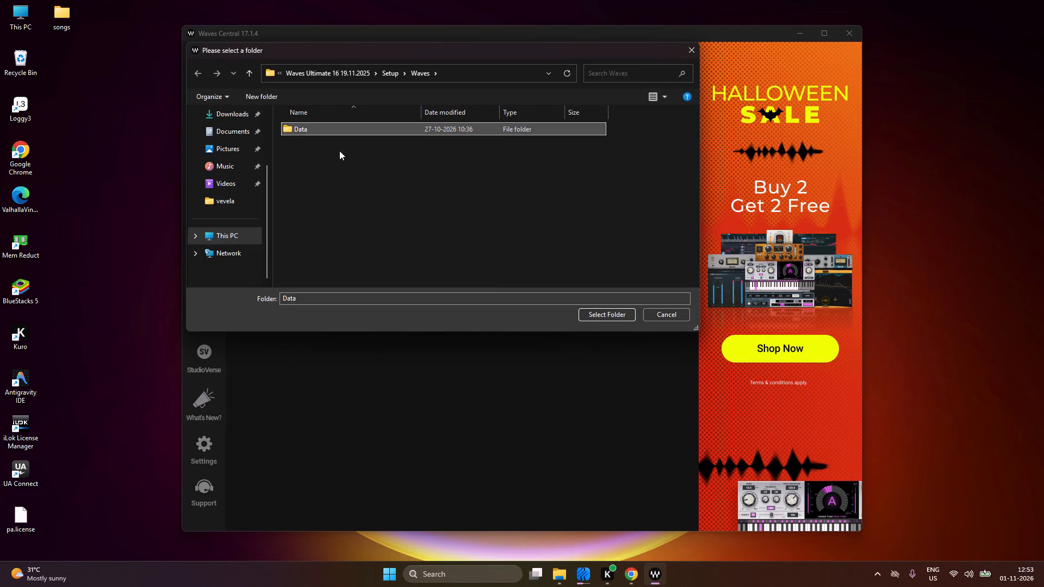
{"action": "left_click", "coordinate": [588, 316]}
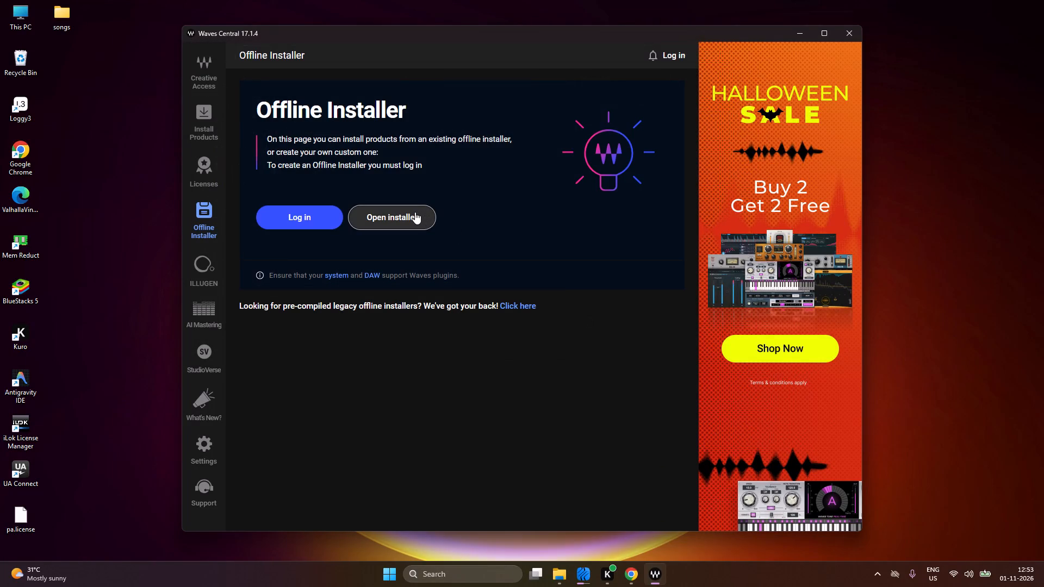
{"action": "left_click", "coordinate": [415, 212]}
{"action": "left_click", "coordinate": [392, 73]}
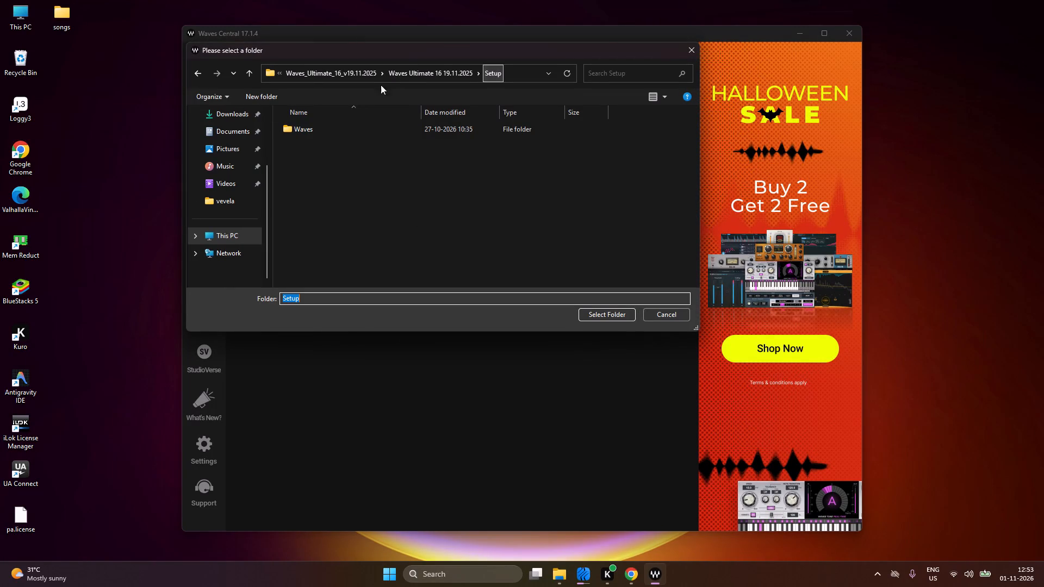
{"action": "left_click", "coordinate": [326, 126]}
{"action": "left_click", "coordinate": [593, 310]}
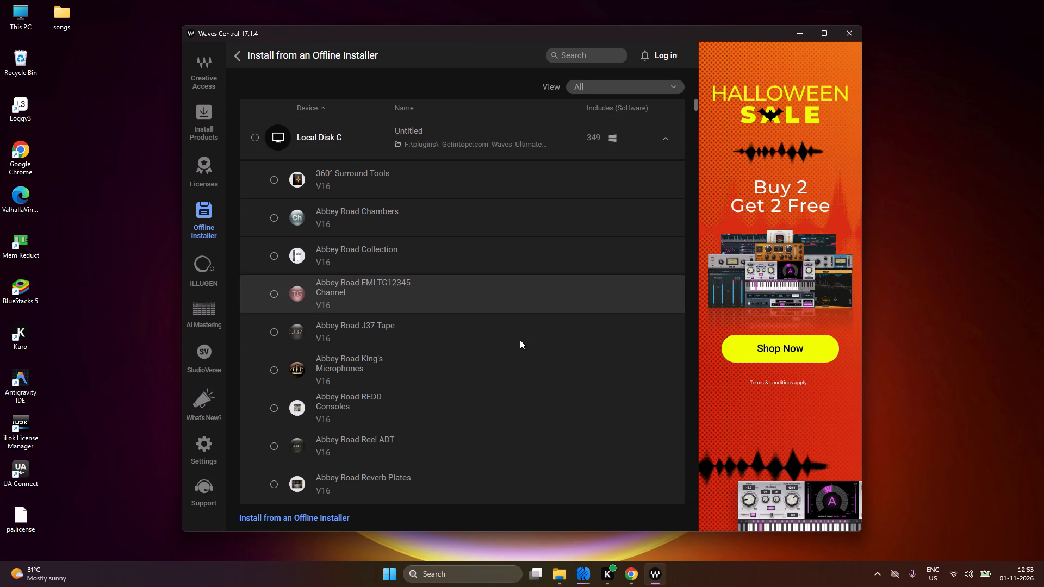
Search the offline installer's products for "doub" and select Doubler V16 for installation.
{"action": "scroll", "coordinate": [520, 340], "scroll_direction": "down", "scroll_amount": 1}
{"action": "left_click", "coordinate": [593, 52]}
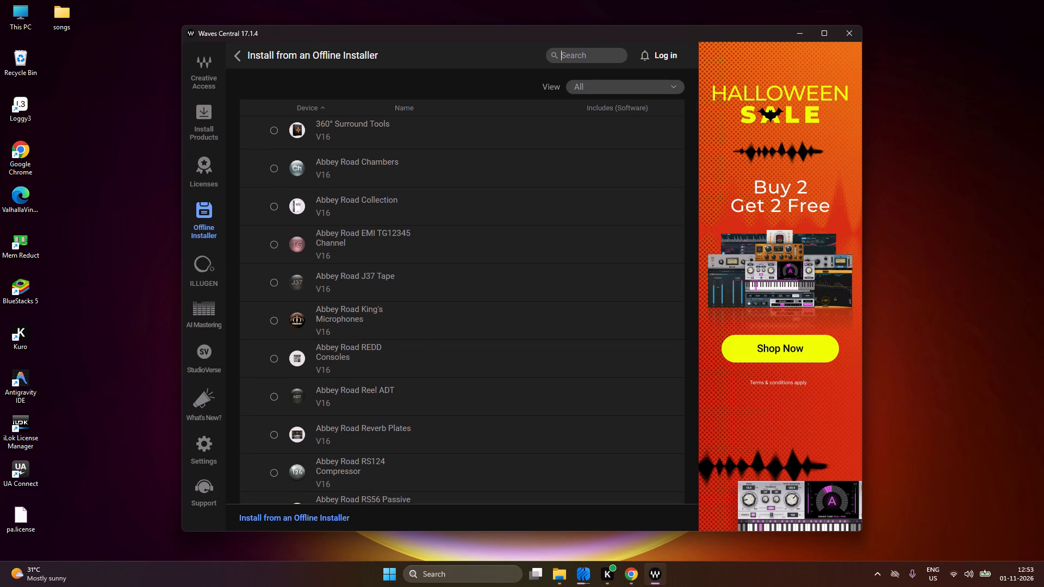
{"action": "type", "text": "doub"}
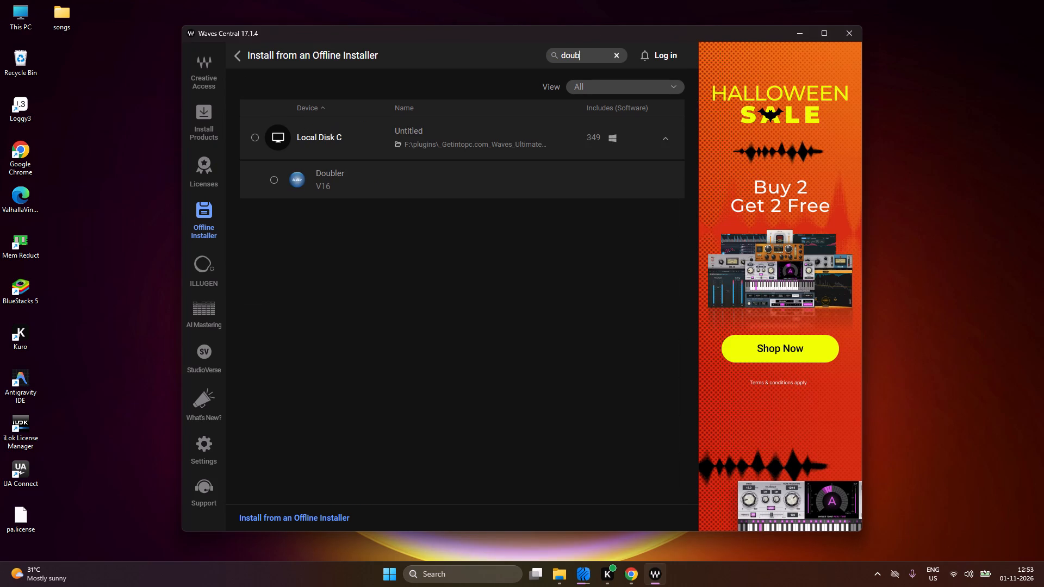
{"action": "left_click", "coordinate": [274, 182]}
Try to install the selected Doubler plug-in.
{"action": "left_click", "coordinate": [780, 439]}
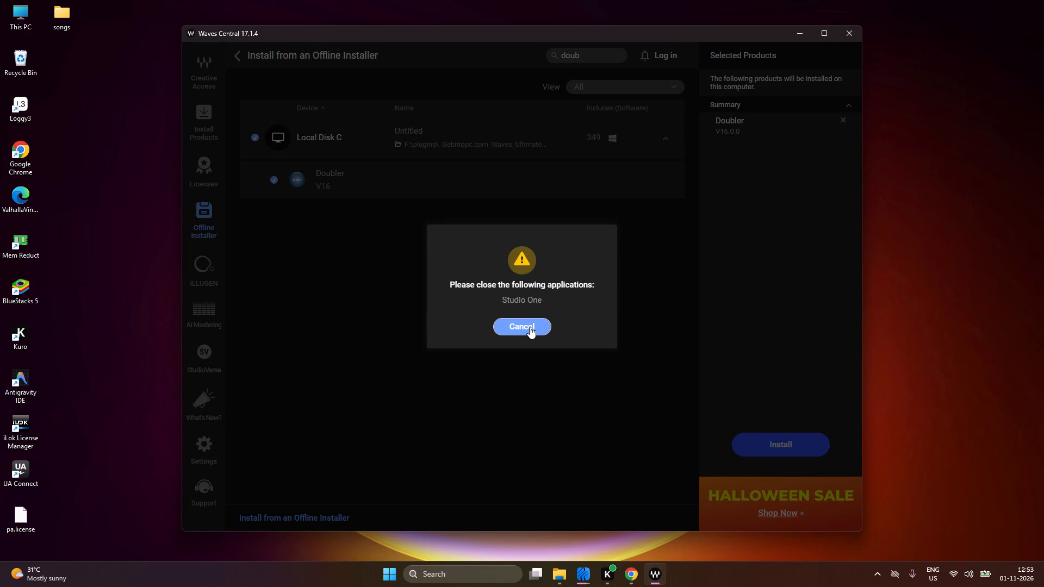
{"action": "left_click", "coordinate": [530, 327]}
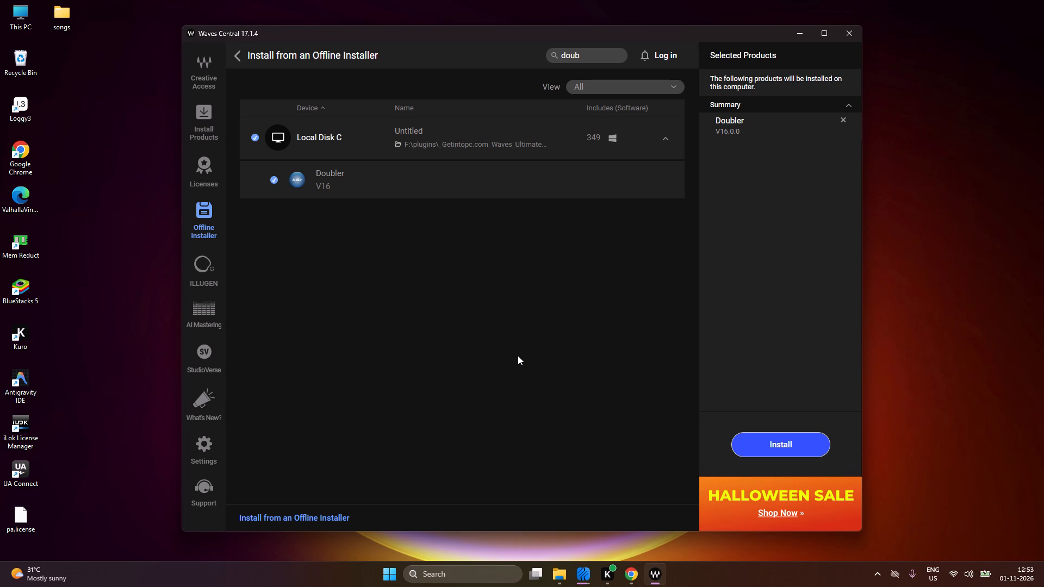
Broaden the product search to "do" and look through the matching Waves plug-ins.
{"action": "left_click", "coordinate": [589, 57]}
{"action": "key", "text": "BackSpace"}
{"action": "key", "text": "BackSpace"}
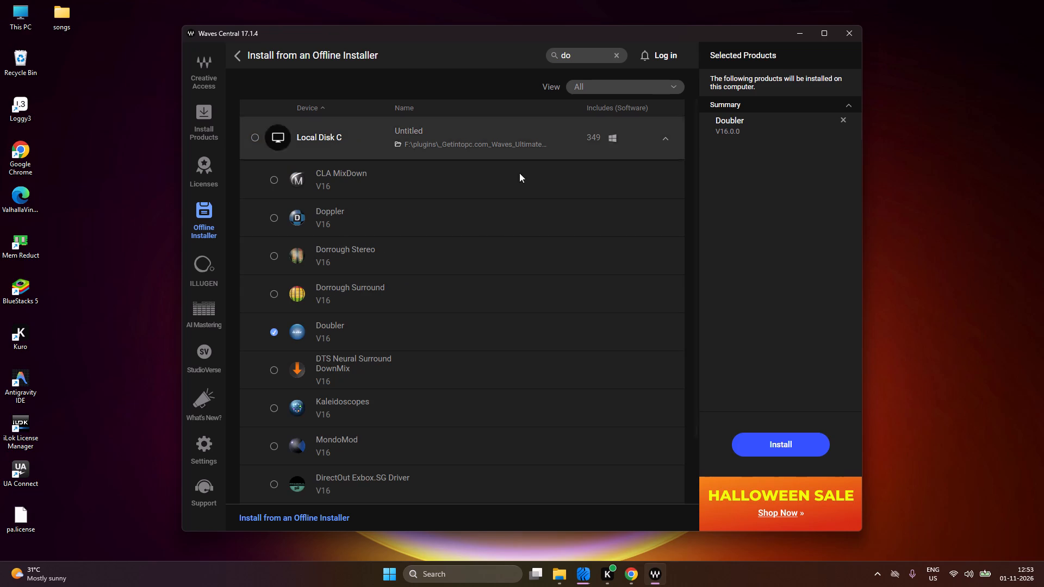
{"action": "scroll", "coordinate": [406, 319], "scroll_direction": "down", "scroll_amount": 4}
{"action": "scroll", "coordinate": [406, 319], "scroll_direction": "up", "scroll_amount": 8}
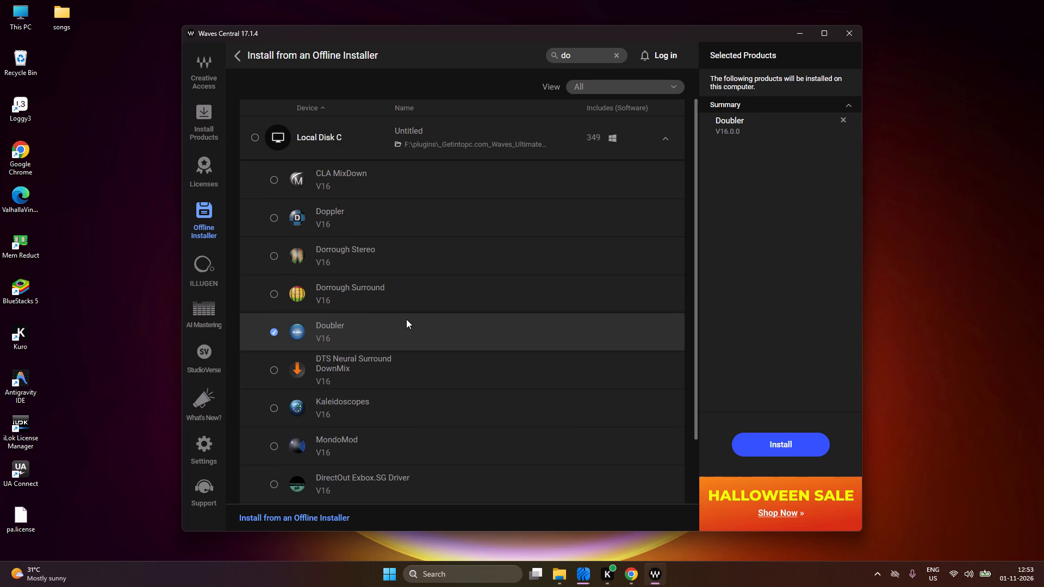
{"action": "scroll", "coordinate": [406, 319], "scroll_direction": "down", "scroll_amount": 2}
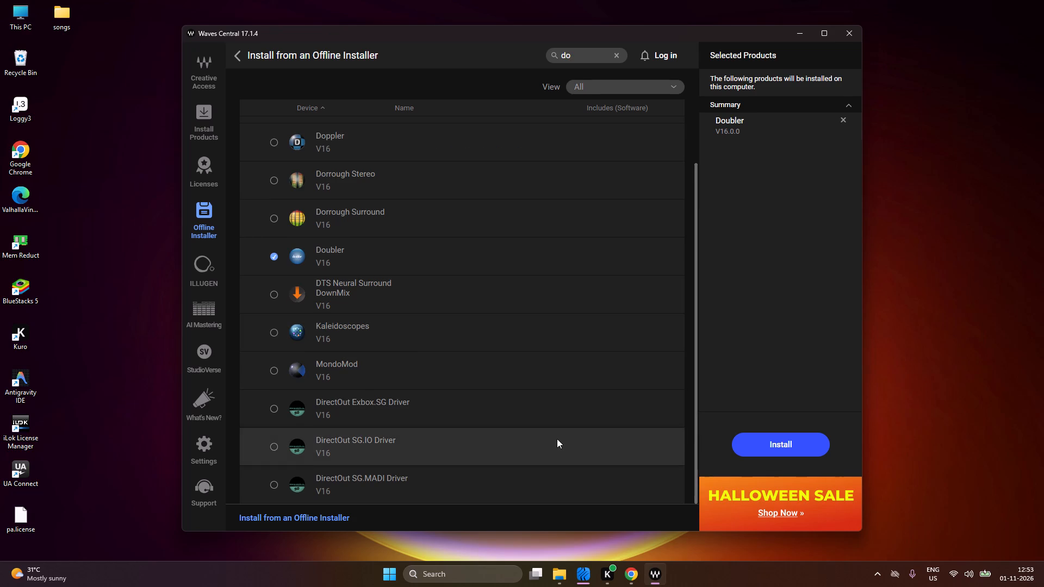
Switch to Studio One and close the vevela folder window in front of it.
{"action": "left_click", "coordinate": [582, 579]}
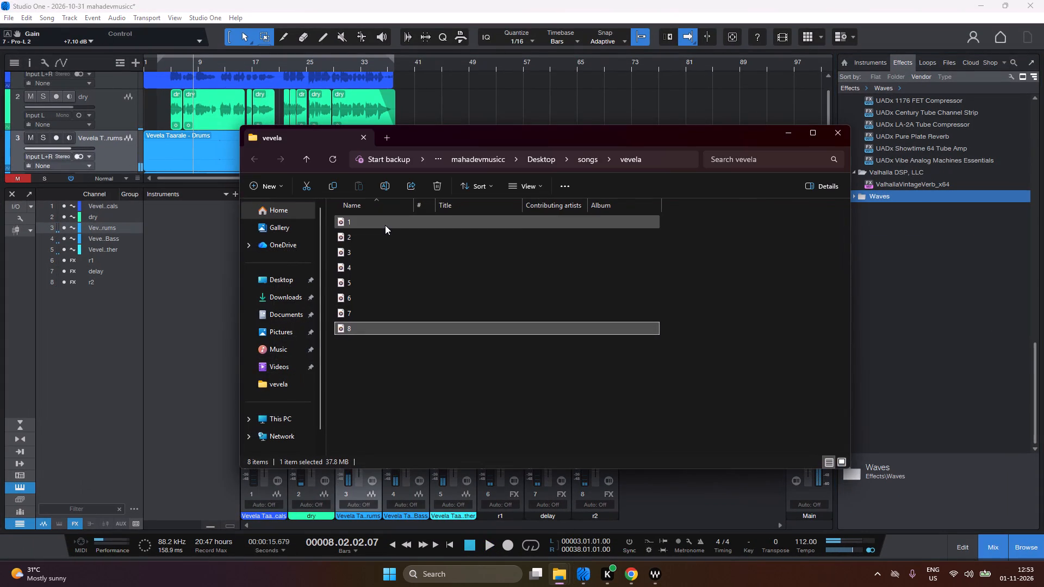
{"action": "left_click", "coordinate": [836, 139]}
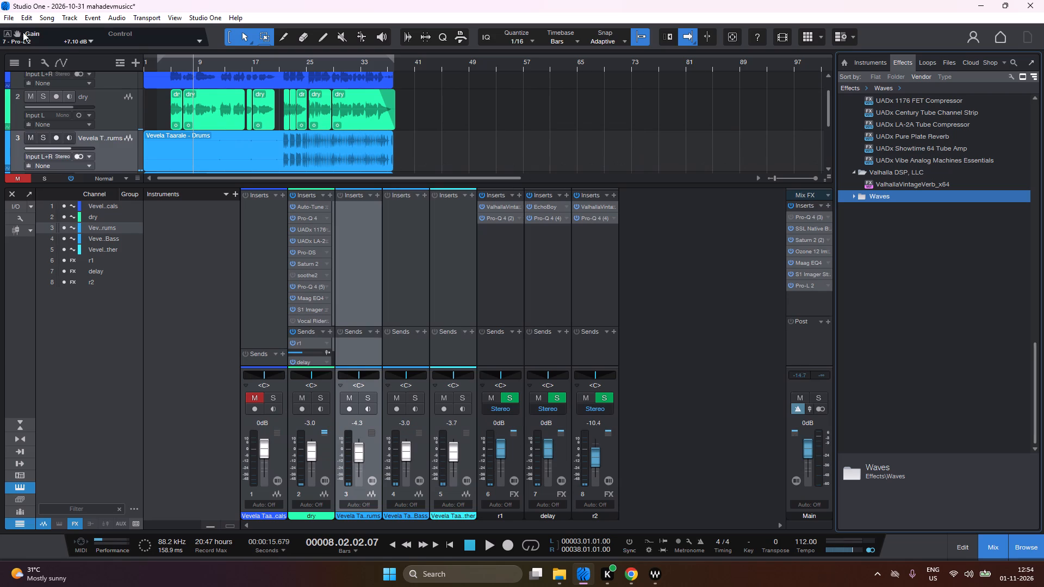
Save the current song and close Studio One.
{"action": "left_click", "coordinate": [13, 21]}
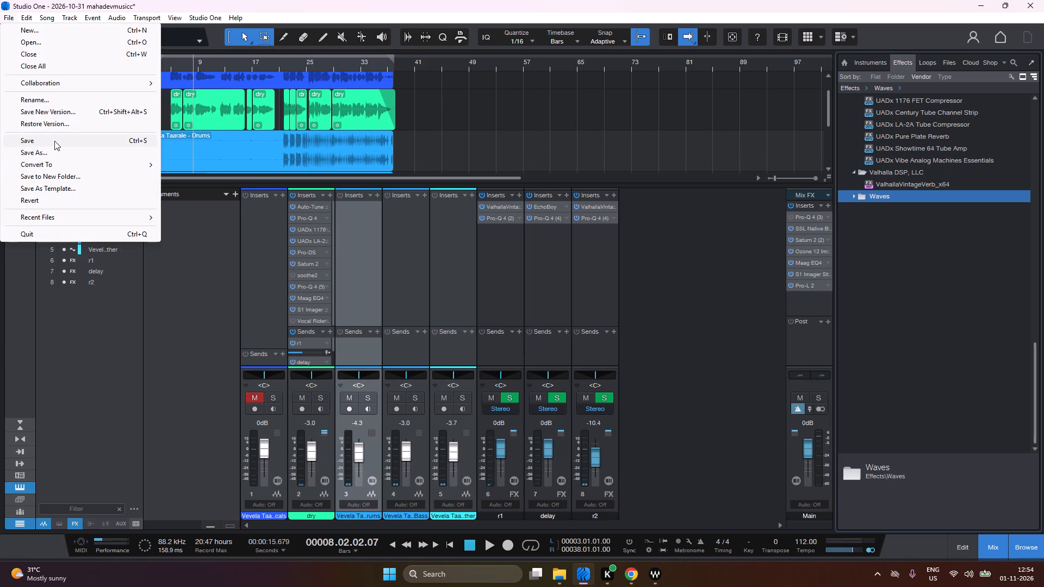
{"action": "left_click", "coordinate": [54, 141]}
{"action": "left_click", "coordinate": [1035, 0]}
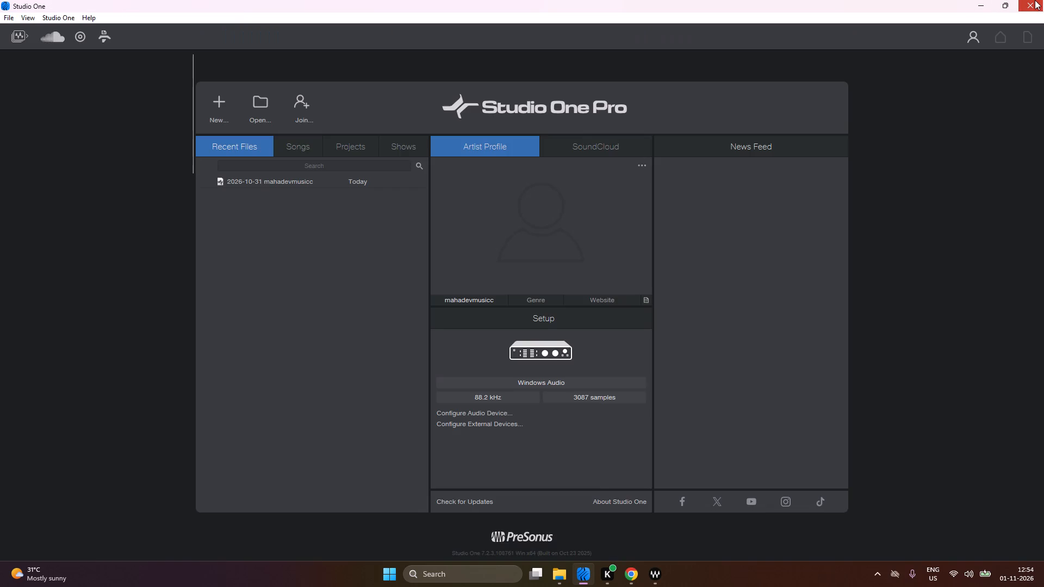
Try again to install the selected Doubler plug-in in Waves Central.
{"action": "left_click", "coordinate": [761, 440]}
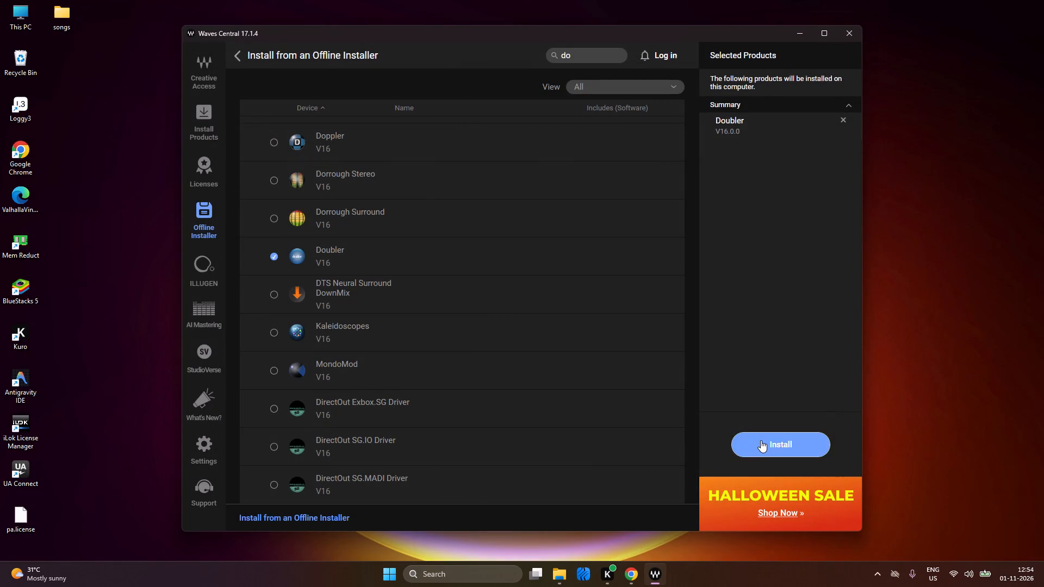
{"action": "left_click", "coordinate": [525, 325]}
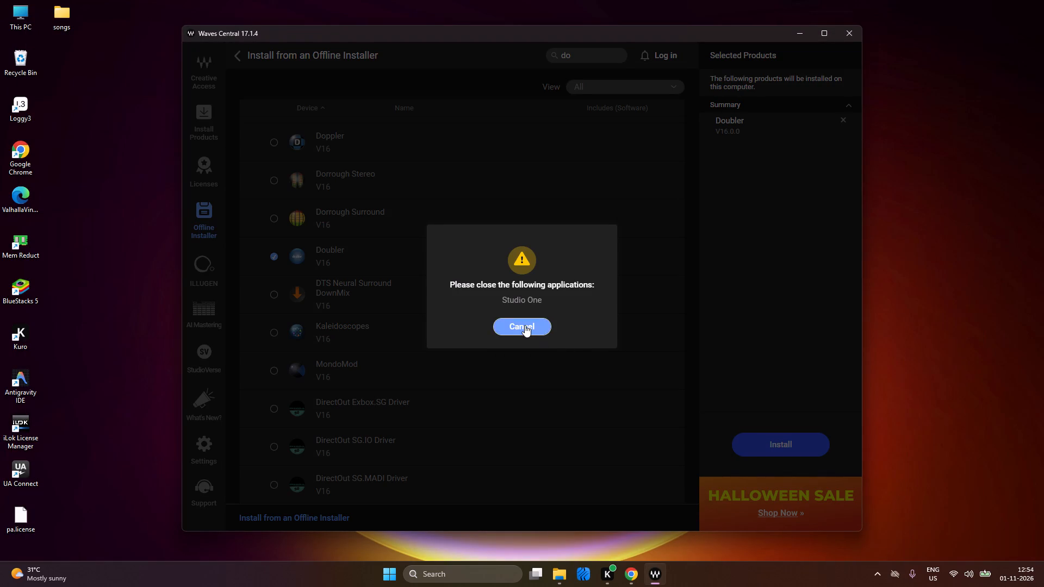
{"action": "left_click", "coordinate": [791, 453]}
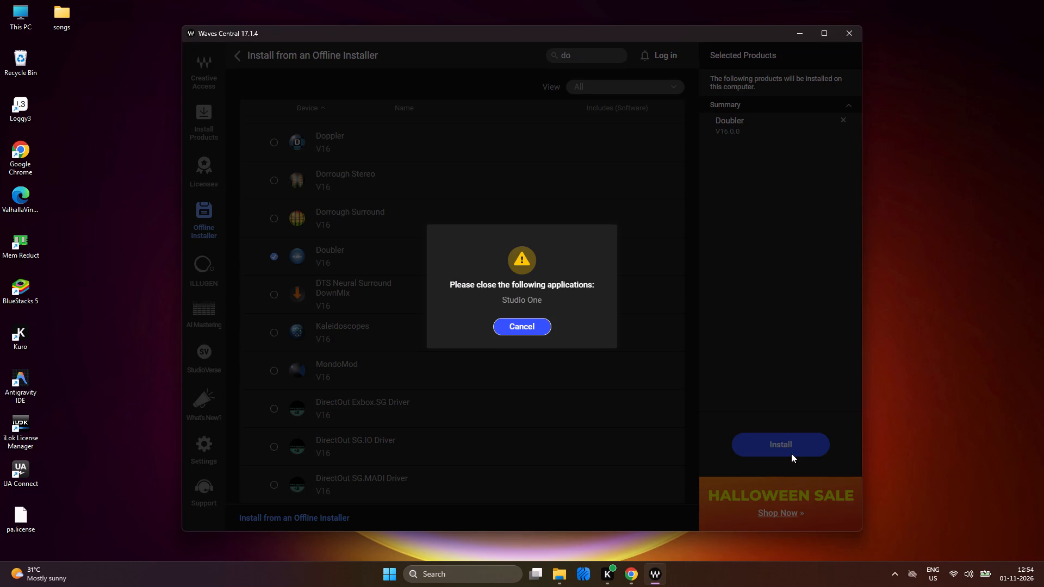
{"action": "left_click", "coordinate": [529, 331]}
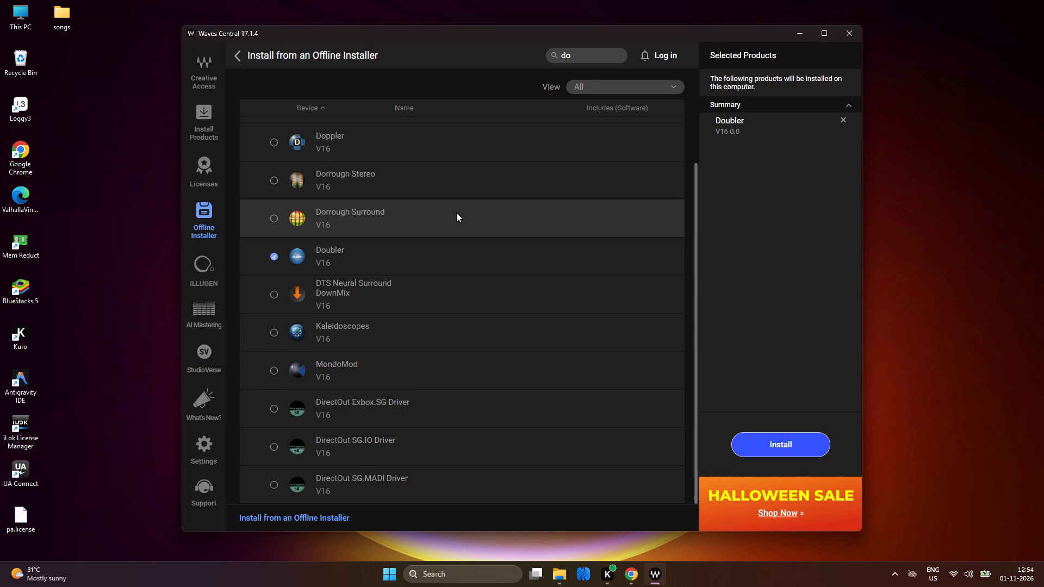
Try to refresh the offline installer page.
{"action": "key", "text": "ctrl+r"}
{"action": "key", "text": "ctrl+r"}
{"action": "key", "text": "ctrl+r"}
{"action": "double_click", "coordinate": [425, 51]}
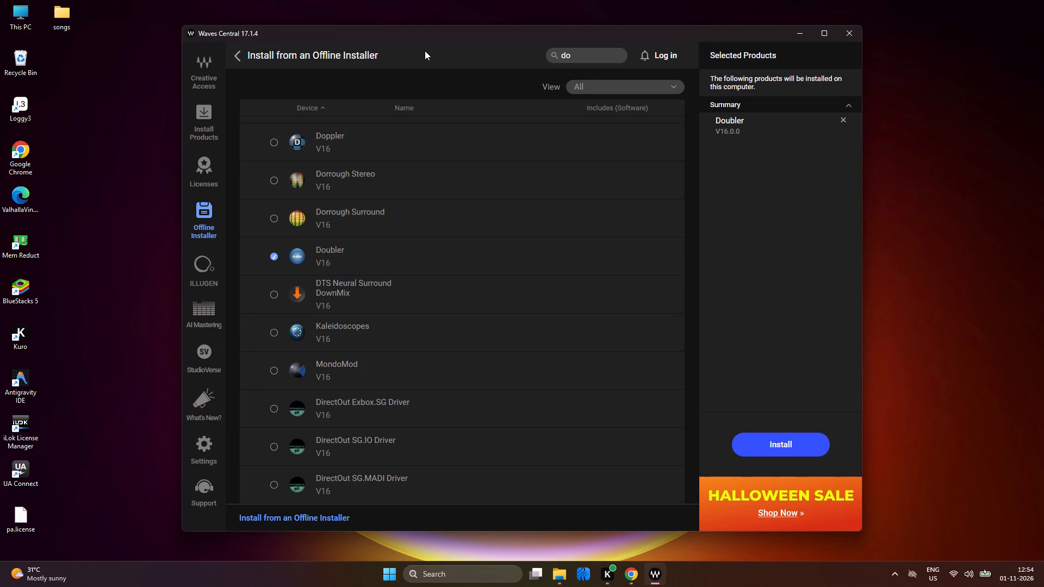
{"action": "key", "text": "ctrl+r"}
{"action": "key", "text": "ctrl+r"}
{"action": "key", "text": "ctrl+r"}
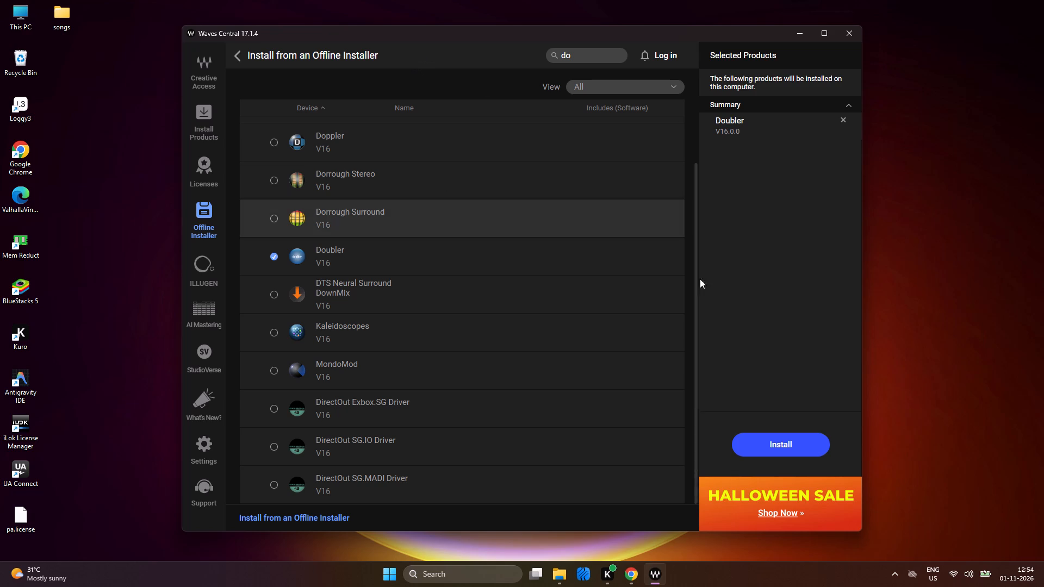
Start the installation of the selected Doubler V16 plug-in.
{"action": "left_click", "coordinate": [749, 458]}
{"action": "left_click", "coordinate": [761, 449]}
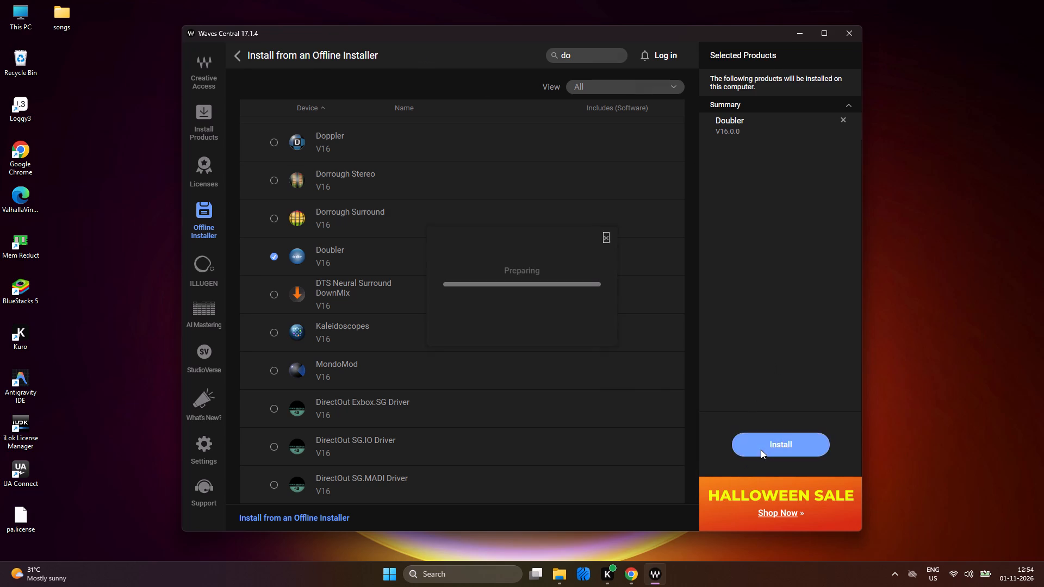